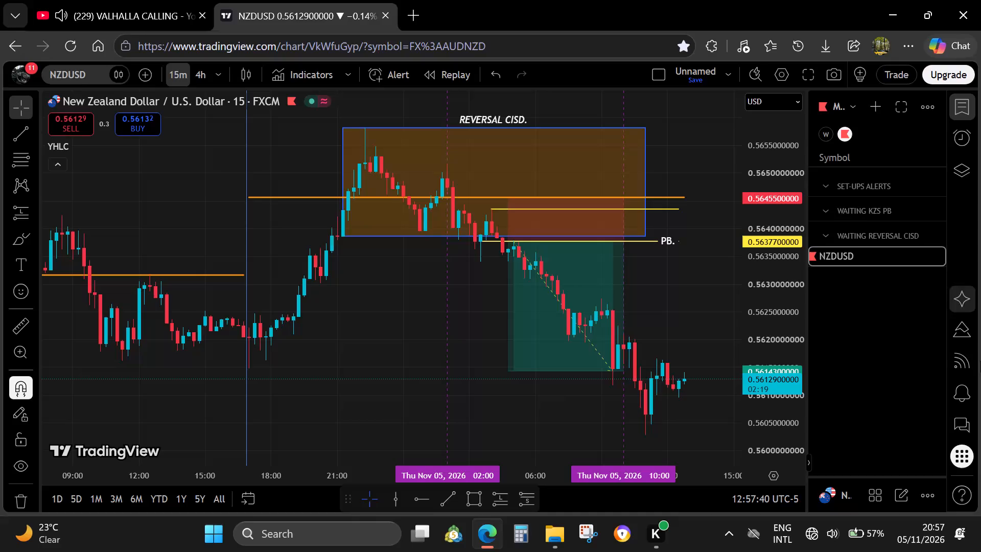
Check the current Wi-Fi connection and look through the list of available networks, then return to the NZDUSD chart.
click(814, 535)
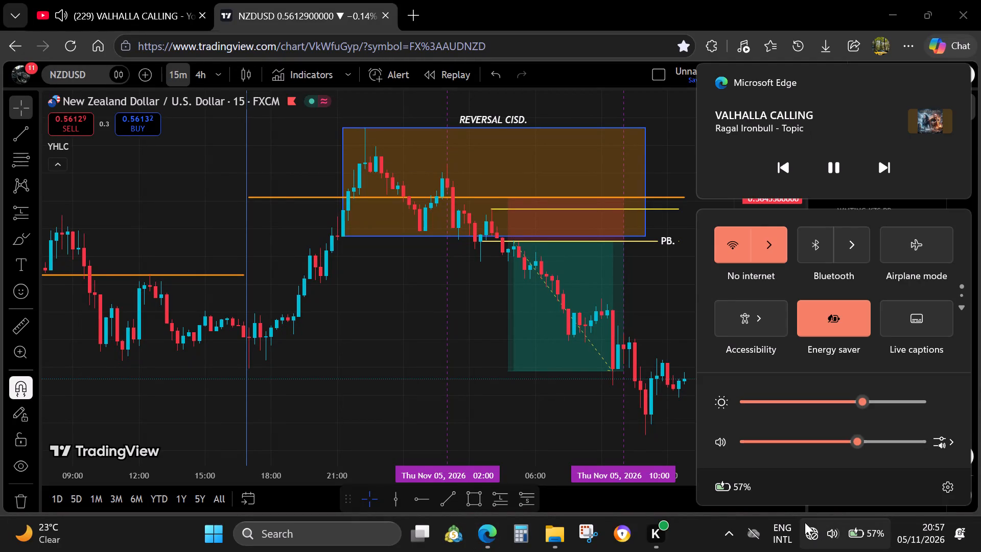
click(774, 245)
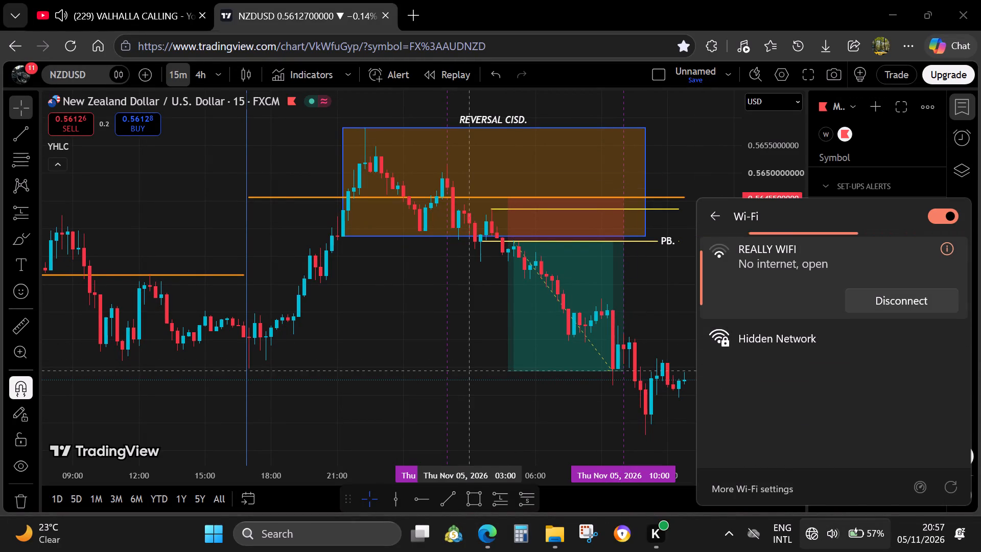
click(351, 374)
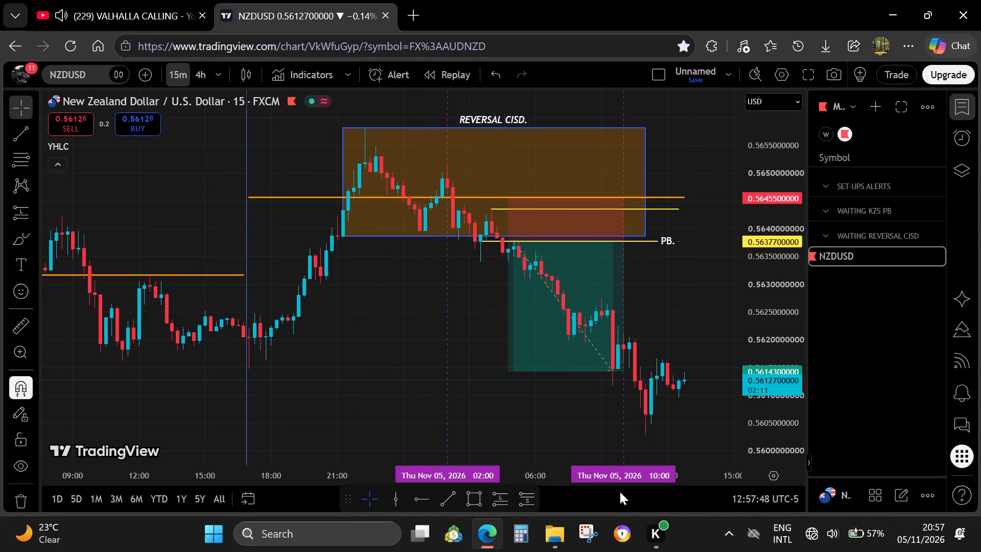
click(813, 531)
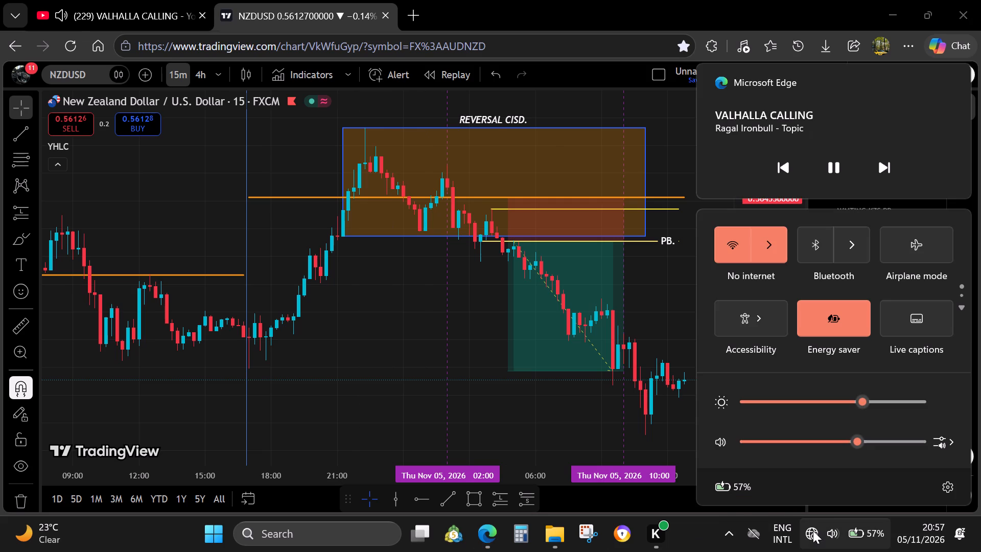
click(765, 251)
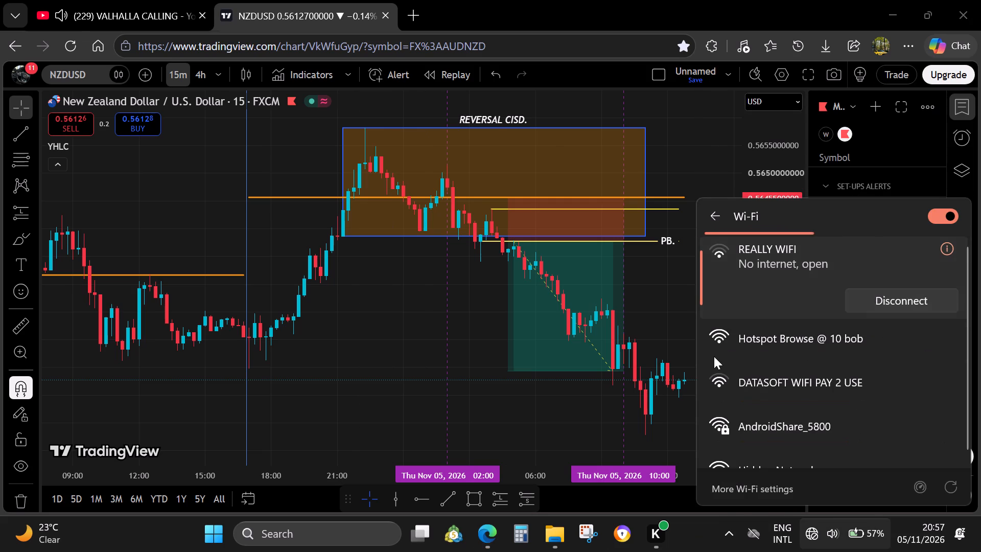
scroll(800, 380, down, 3)
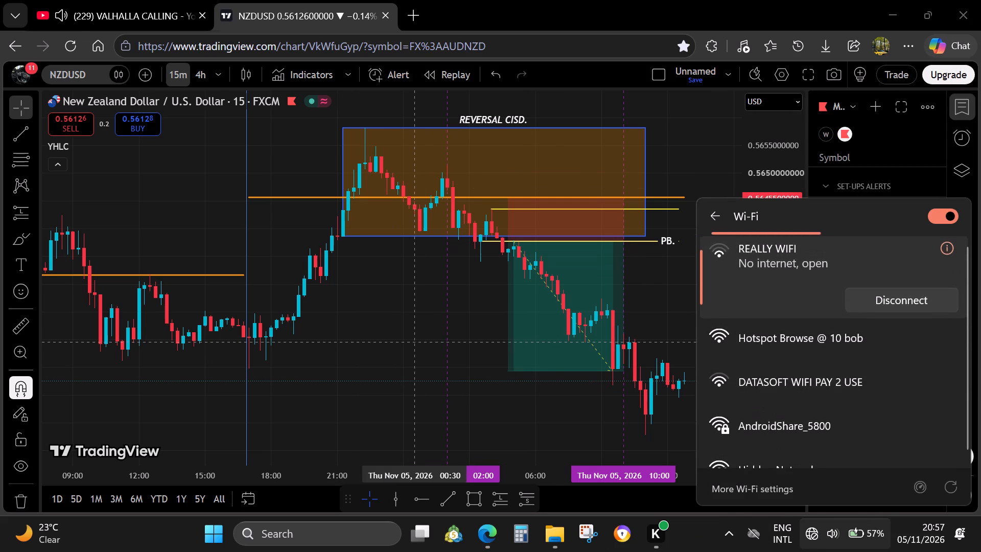
click(416, 342)
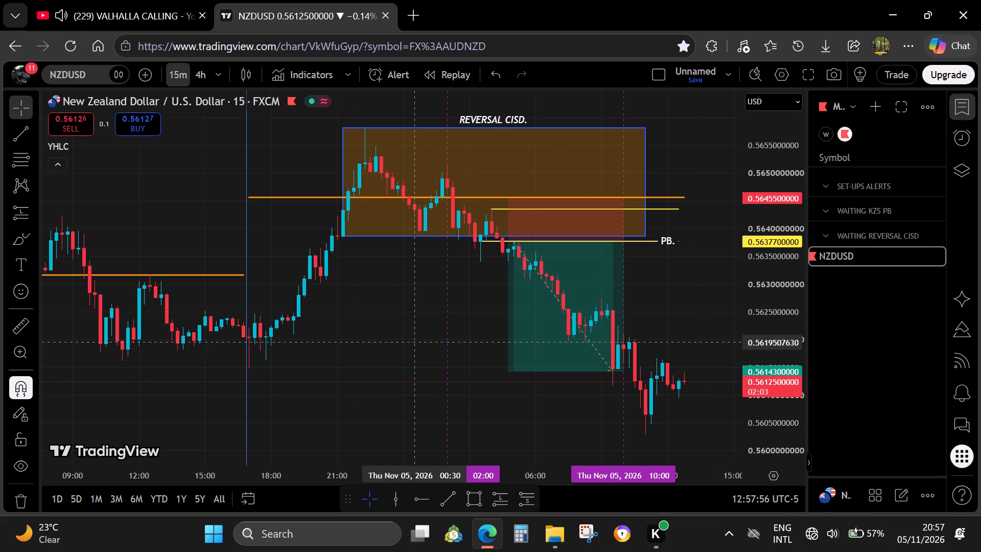
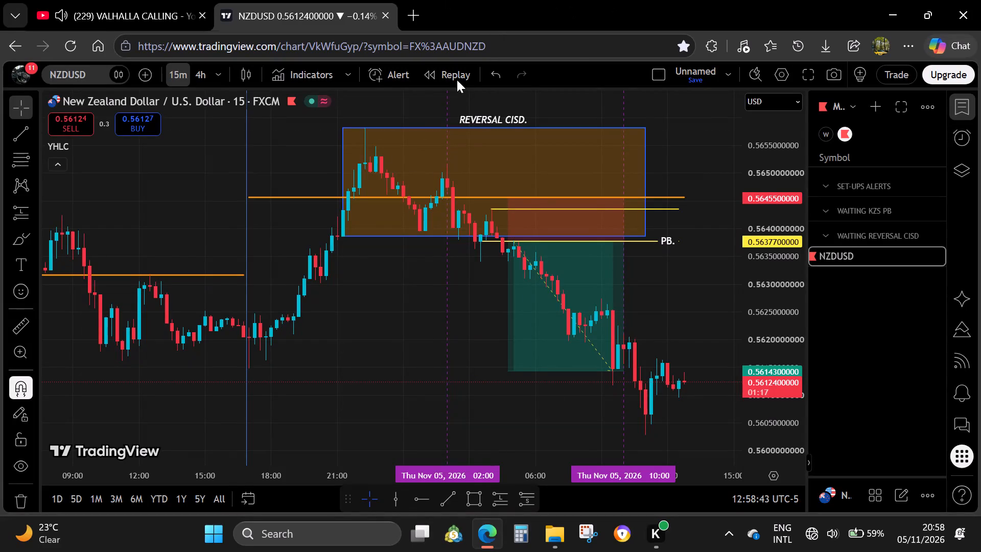
Switch to YouTube, go back to the Download list and play the "Ep.4 One Man Guitar! Rhumba" video.
click(141, 0)
click(134, 0)
click(274, 0)
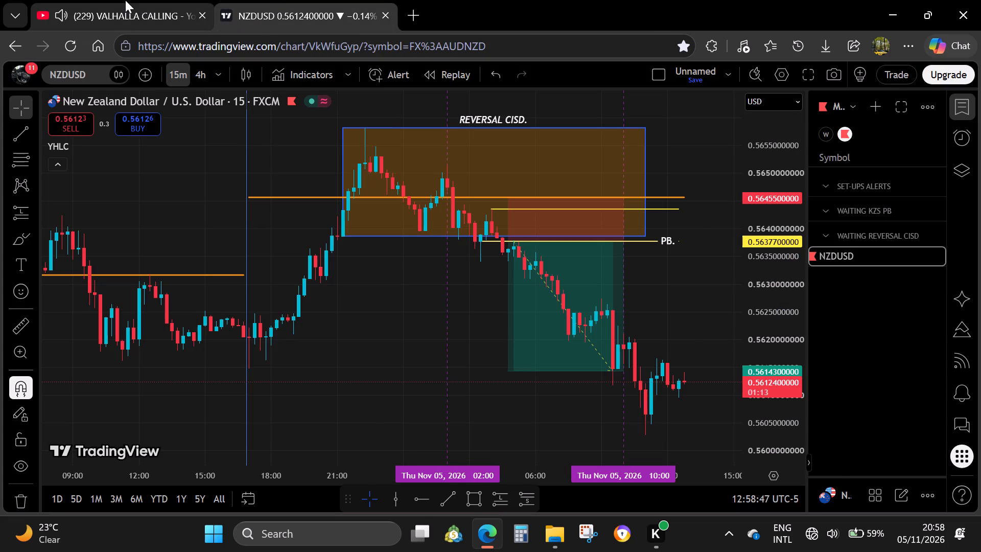
click(125, 0)
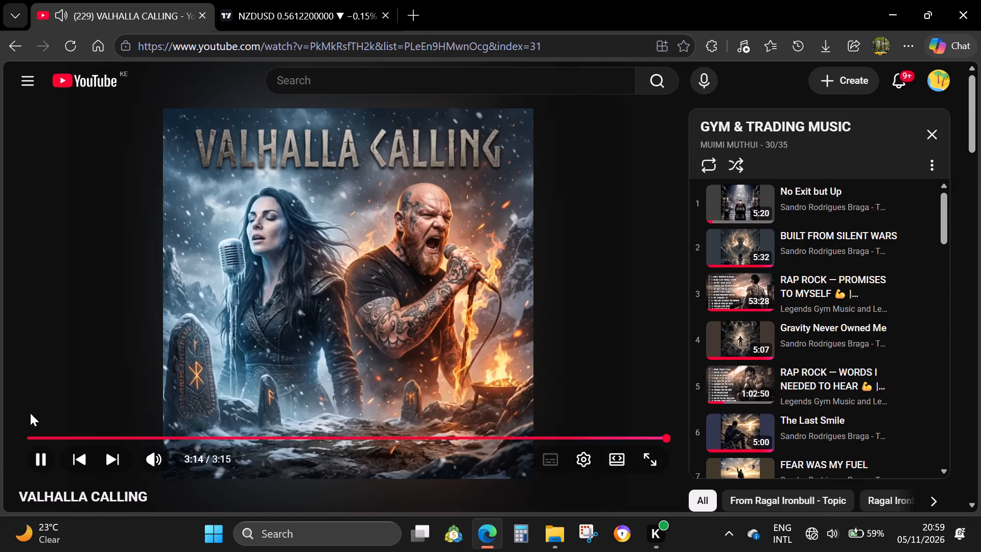
click(30, 434)
click(6, 39)
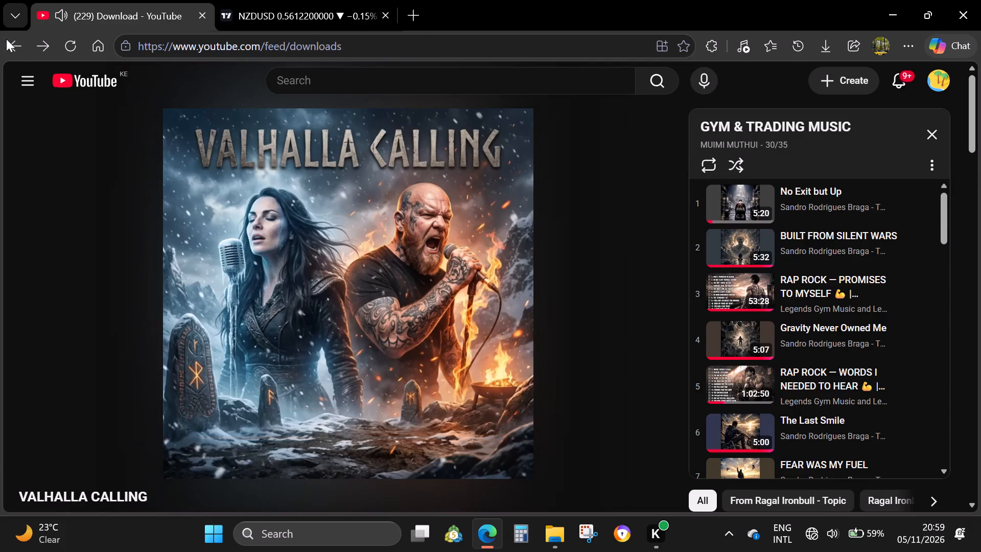
click(471, 284)
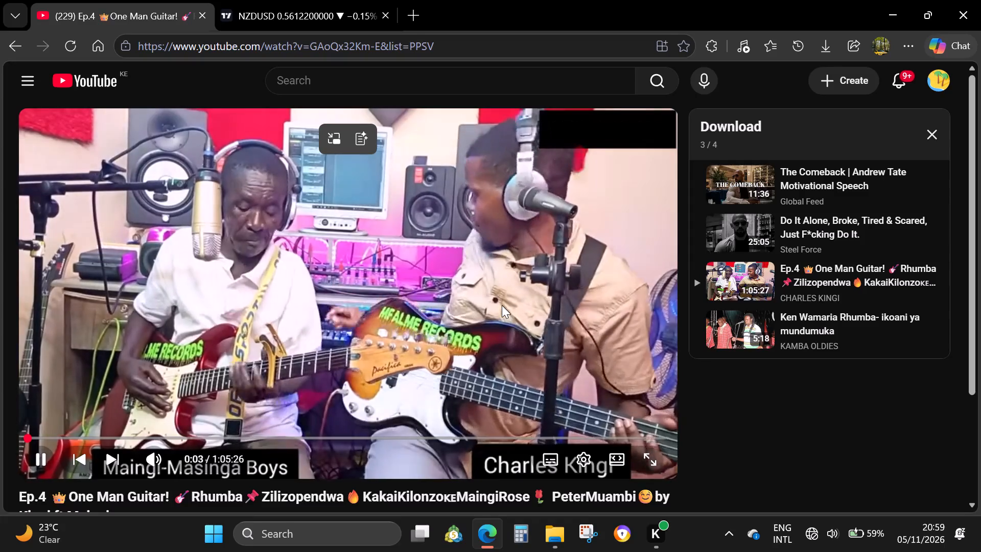
Adjust the playing video's volume to a comfortable level and return to the NZDUSD chart.
click(334, 0)
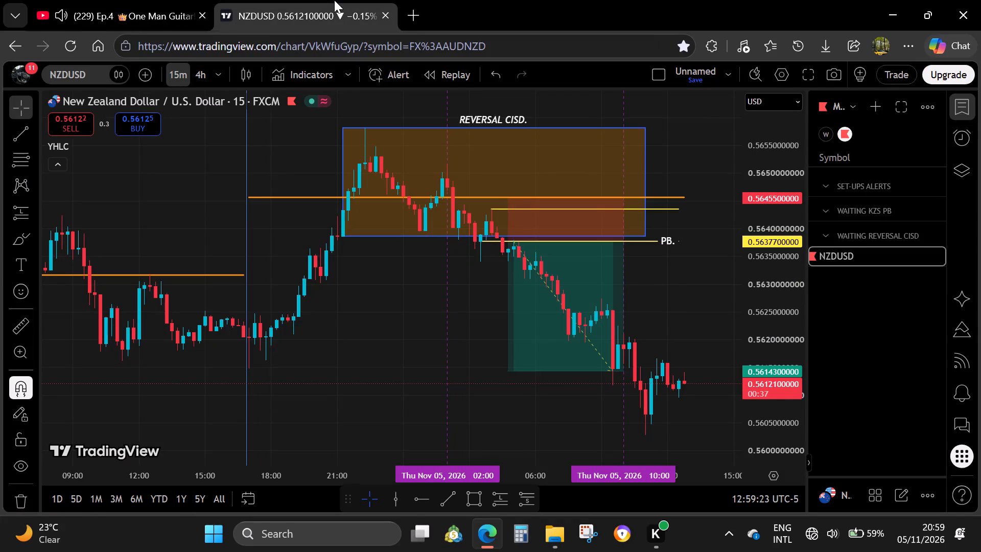
click(148, 0)
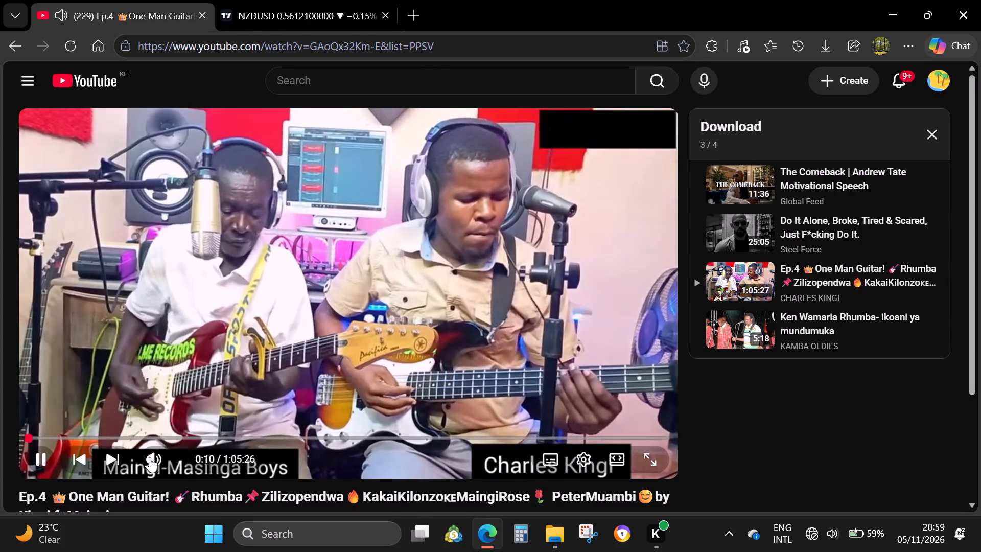
click(187, 459)
click(308, 11)
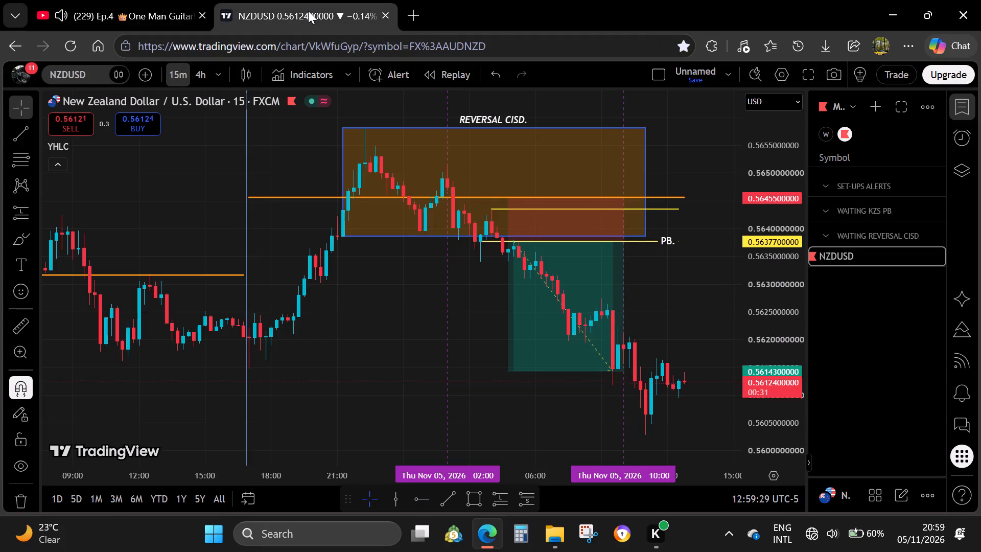
click(90, 0)
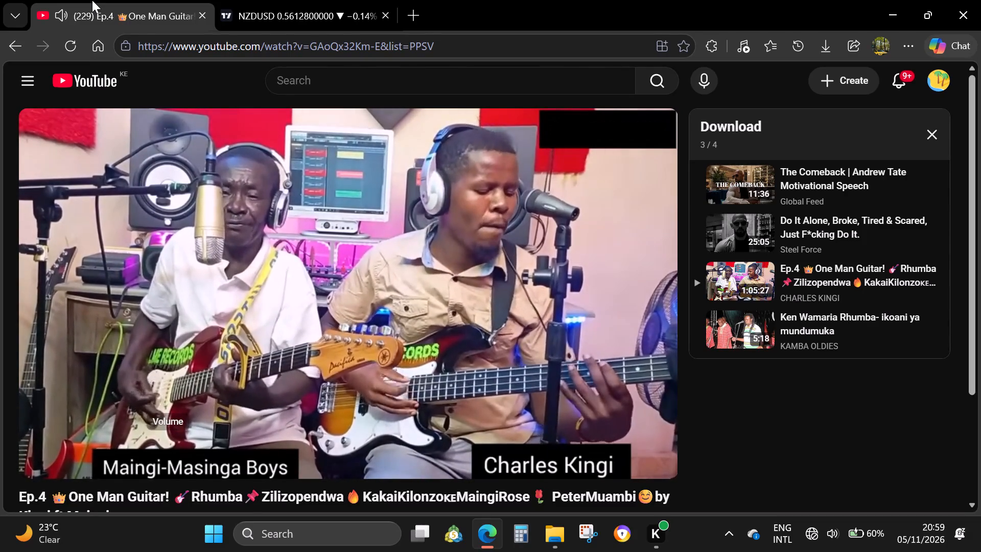
click(303, 0)
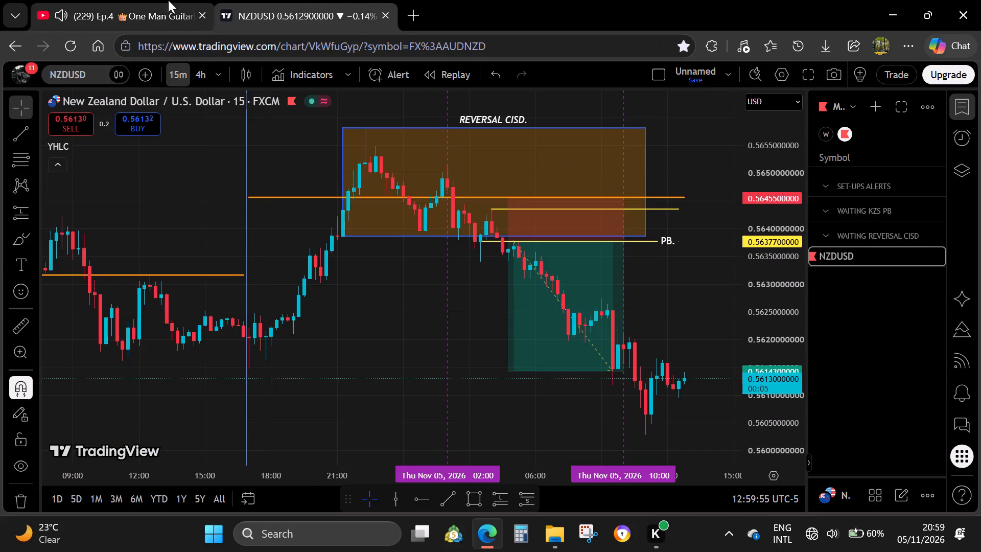
click(155, 0)
click(189, 456)
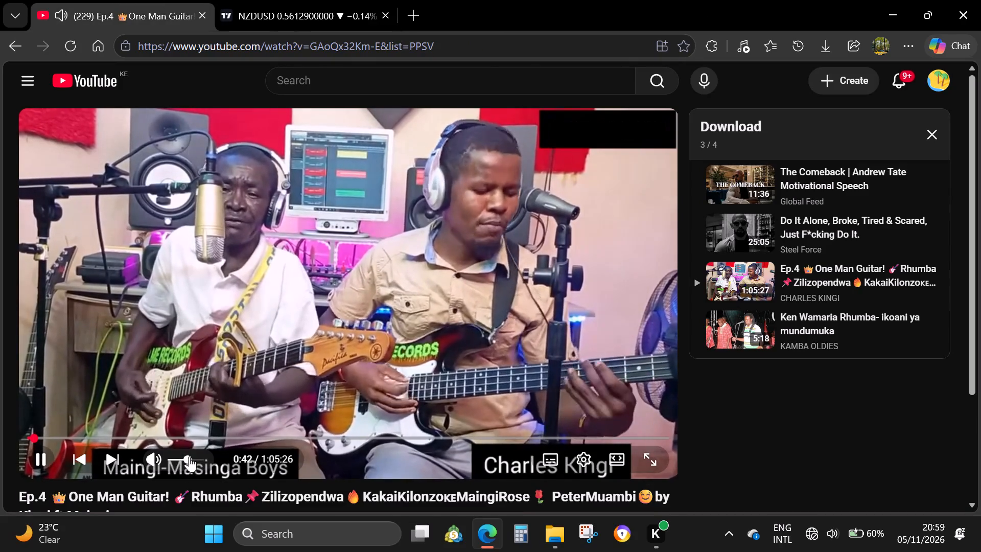
click(295, 0)
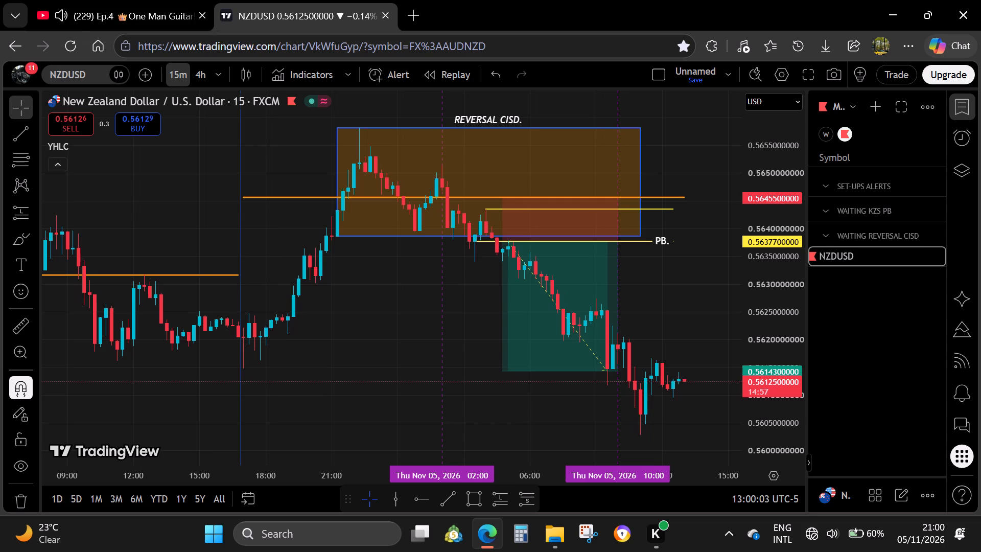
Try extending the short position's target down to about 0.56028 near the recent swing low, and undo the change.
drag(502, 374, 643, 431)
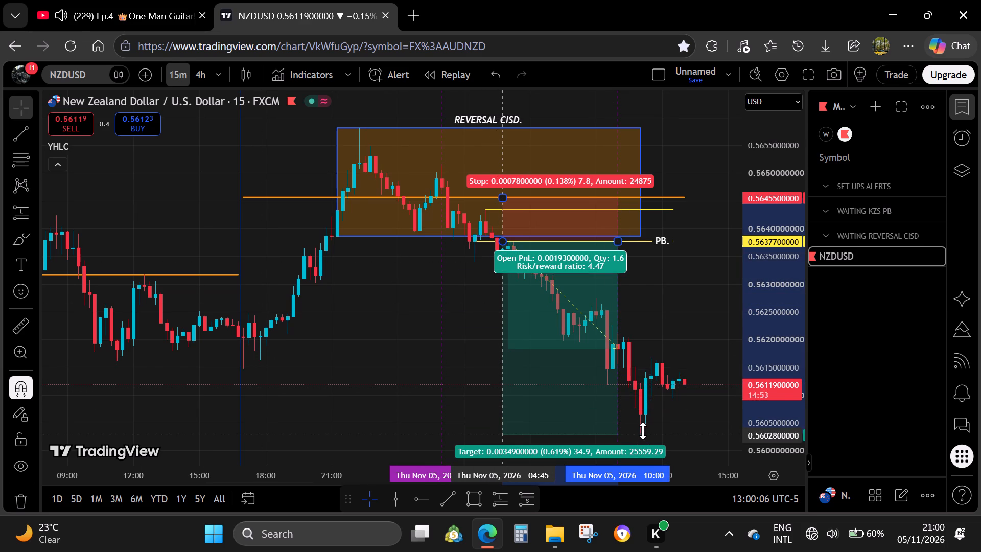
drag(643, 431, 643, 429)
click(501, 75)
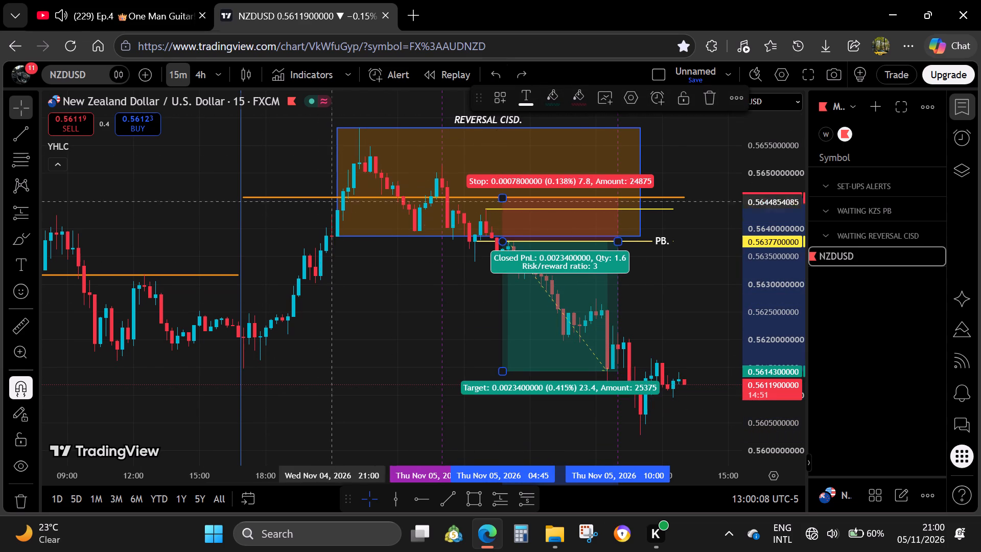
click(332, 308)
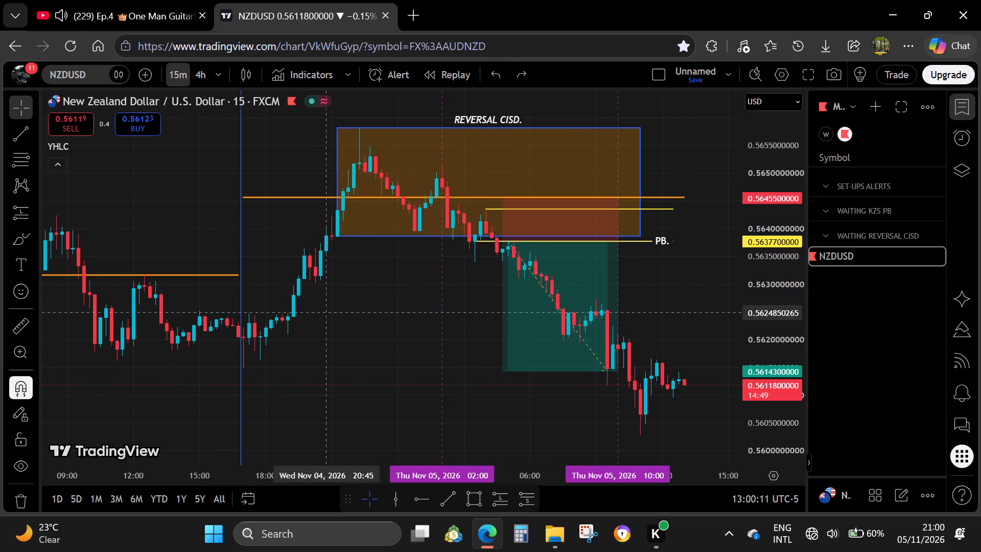
Raise the YouTube video's volume slightly and return to the NZDUSD chart.
click(135, 0)
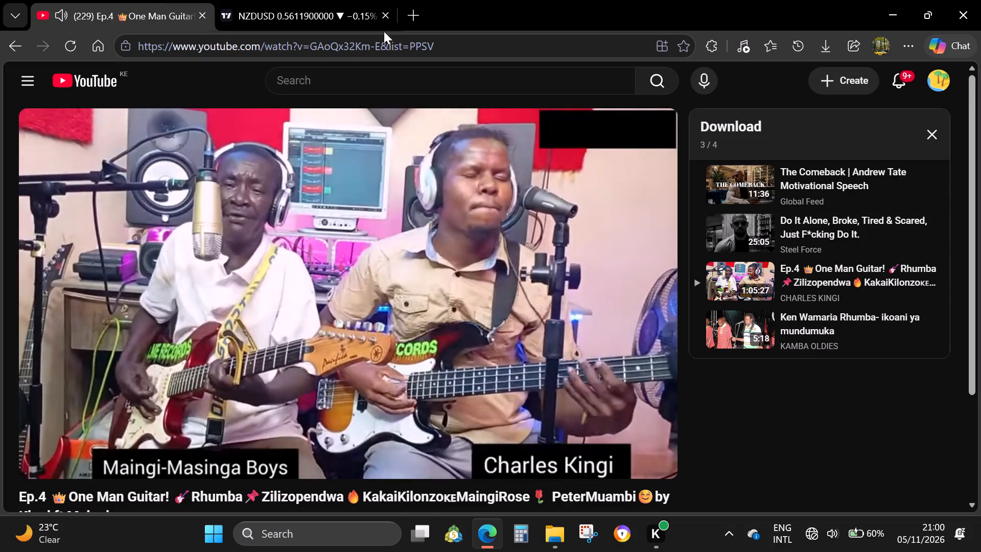
click(191, 462)
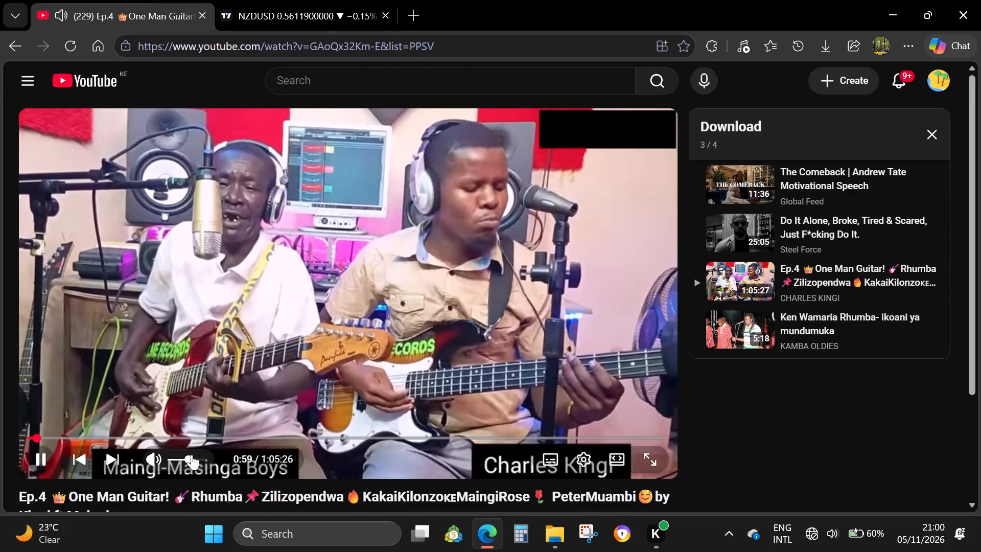
click(327, 0)
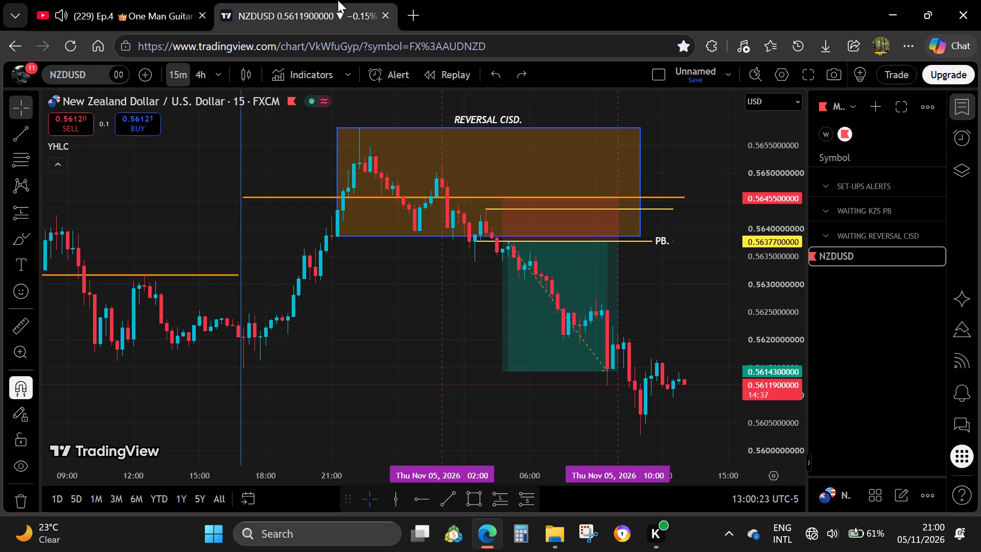
Open Google Drive in a new tab and go through FOREX and 1-CURRENCIES TRADING SYSTEM to the 1-CURRENCIES STRATEGY folder.
click(427, 12)
click(399, 18)
click(411, 19)
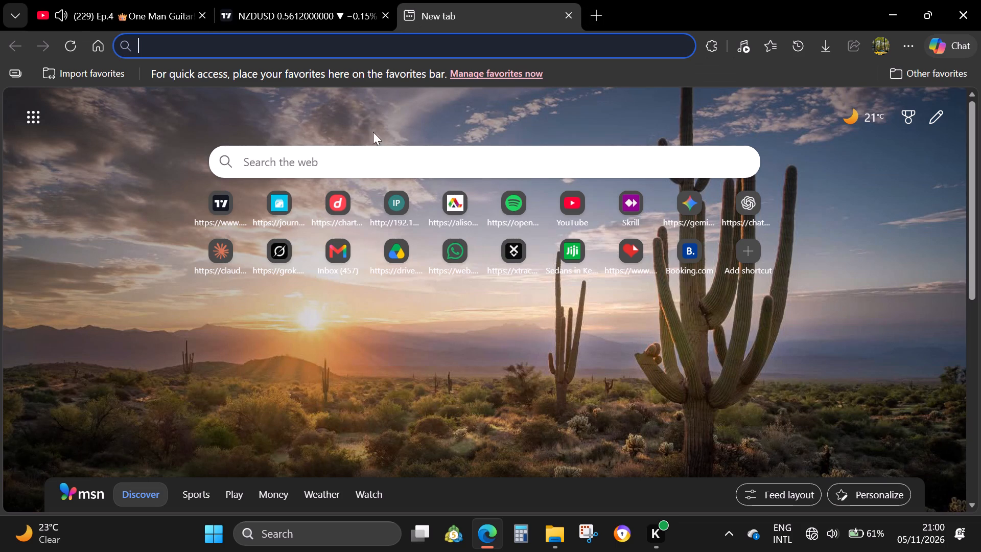
click(387, 259)
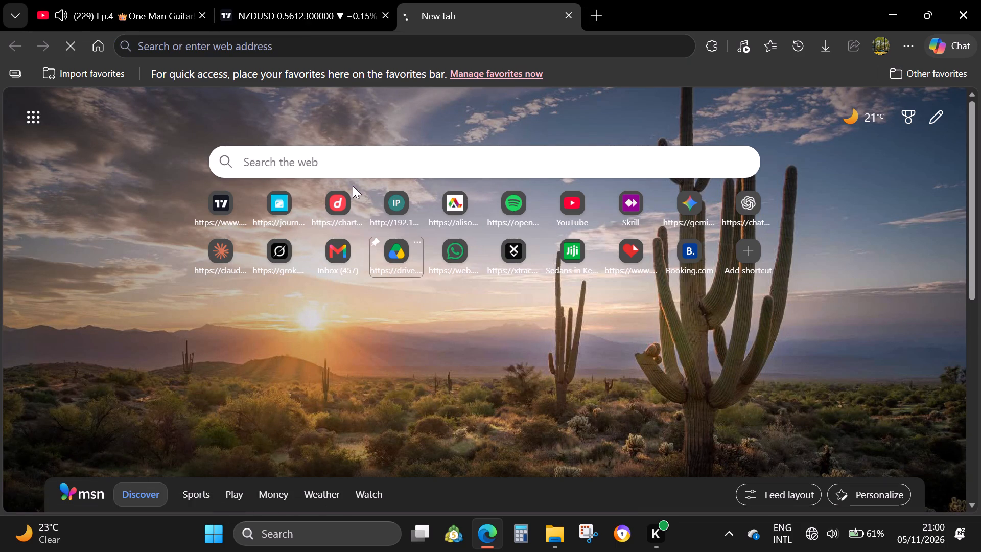
click(288, 0)
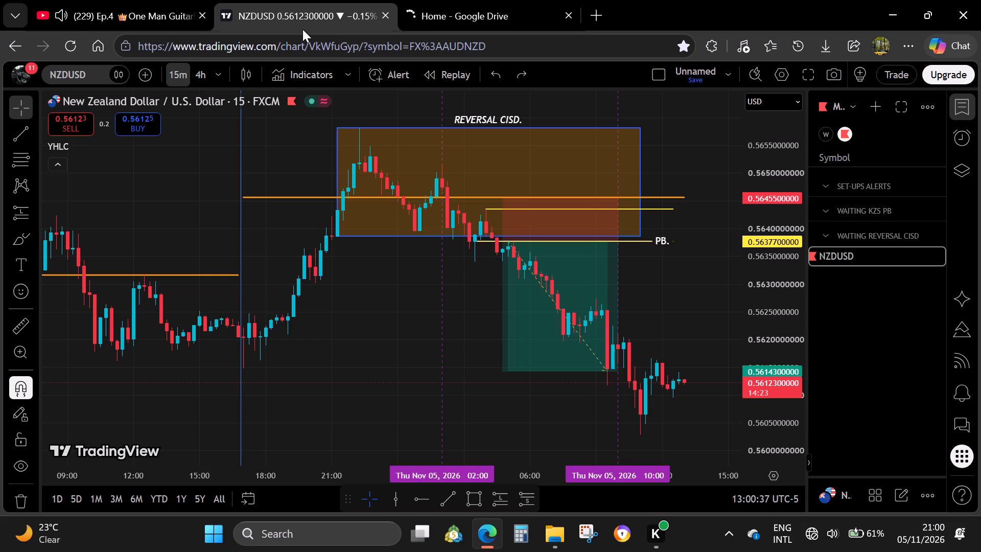
click(431, 0)
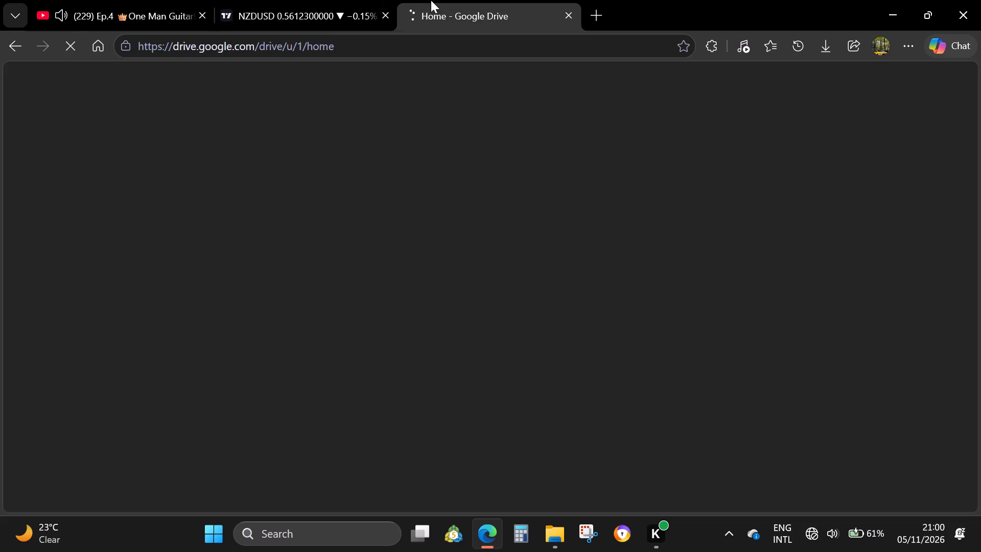
click(313, 195)
double_click(309, 202)
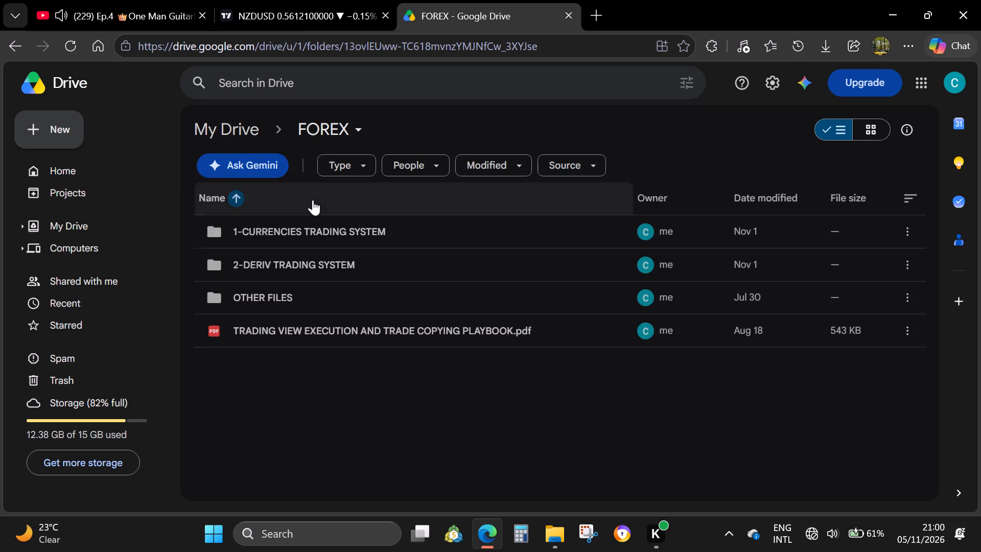
double_click(313, 234)
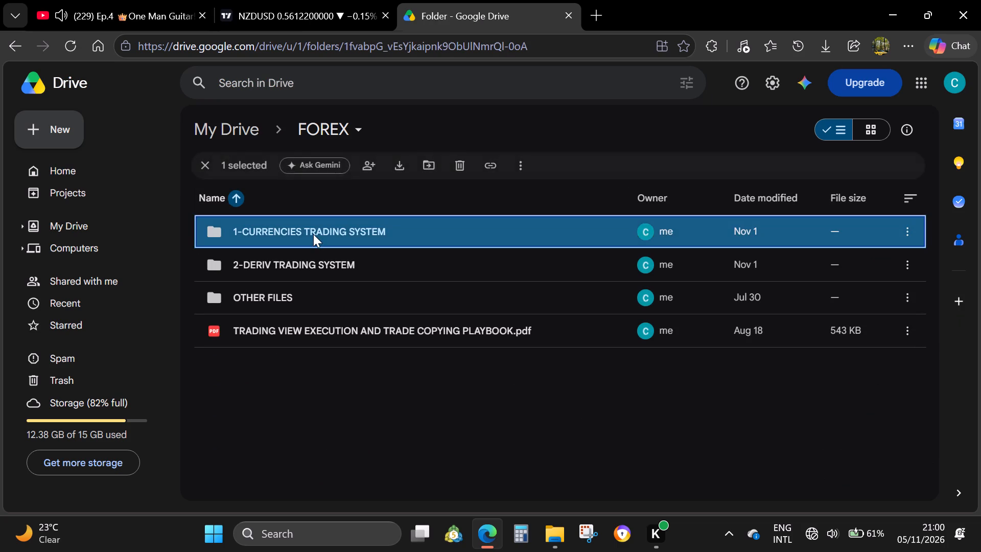
double_click(337, 235)
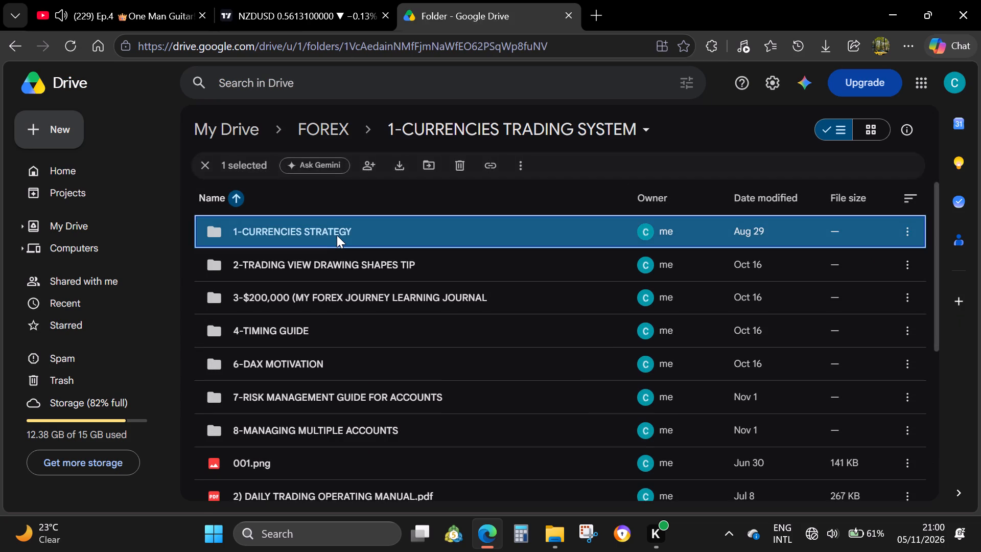
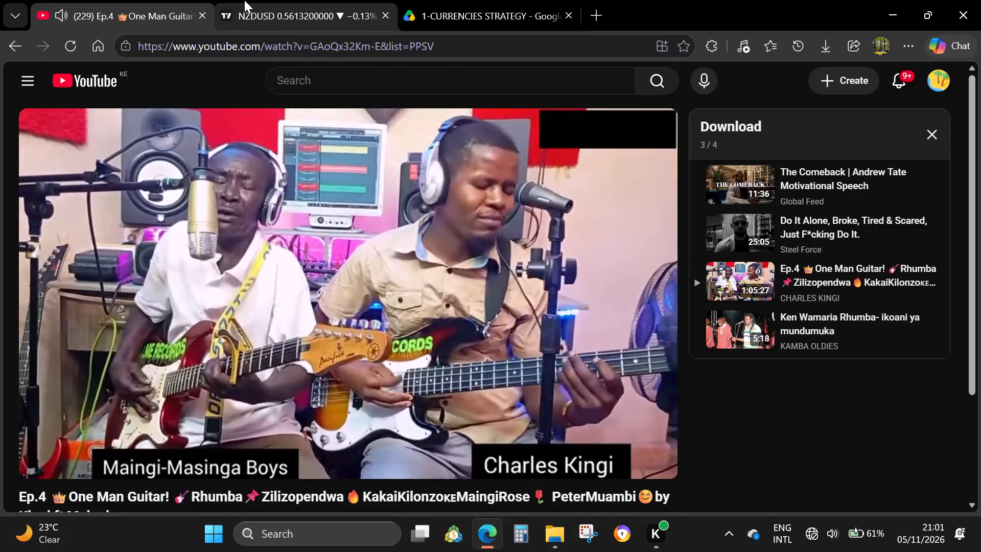
Switch to Google Drive and go through 2-MY MODEL STUDY FLASHCARDS to the ACCEPT MISSING TRADES folder.
click(244, 0)
click(450, 0)
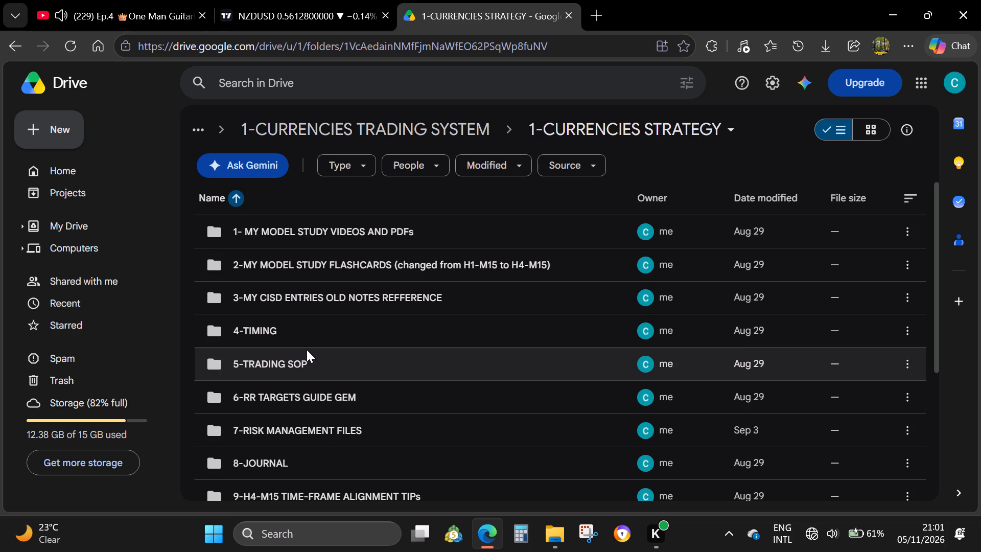
double_click(351, 259)
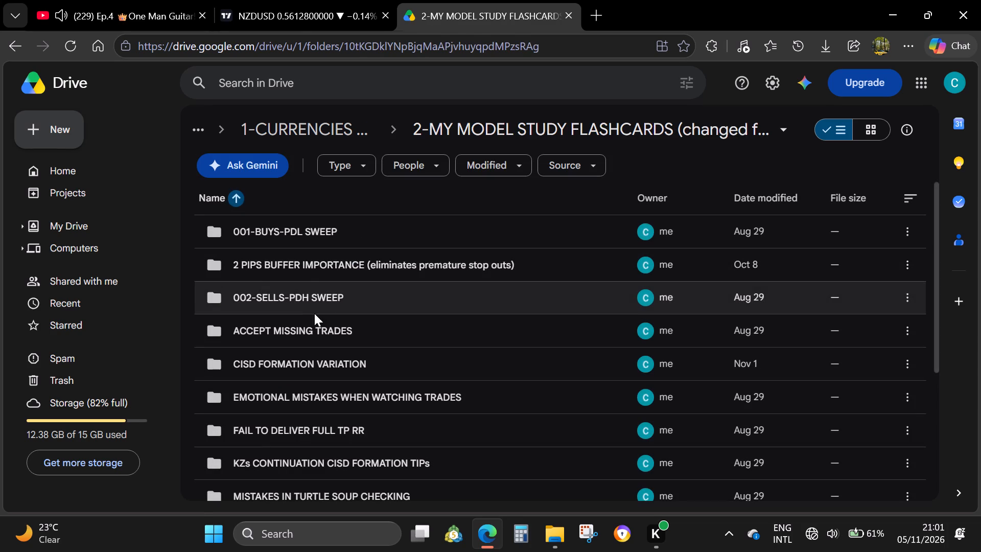
double_click(302, 328)
Open VARIATION.png at the end of the ACCEPT MISSING TRADES folder, view it, and move to the previous image.
scroll(302, 328, down, 11)
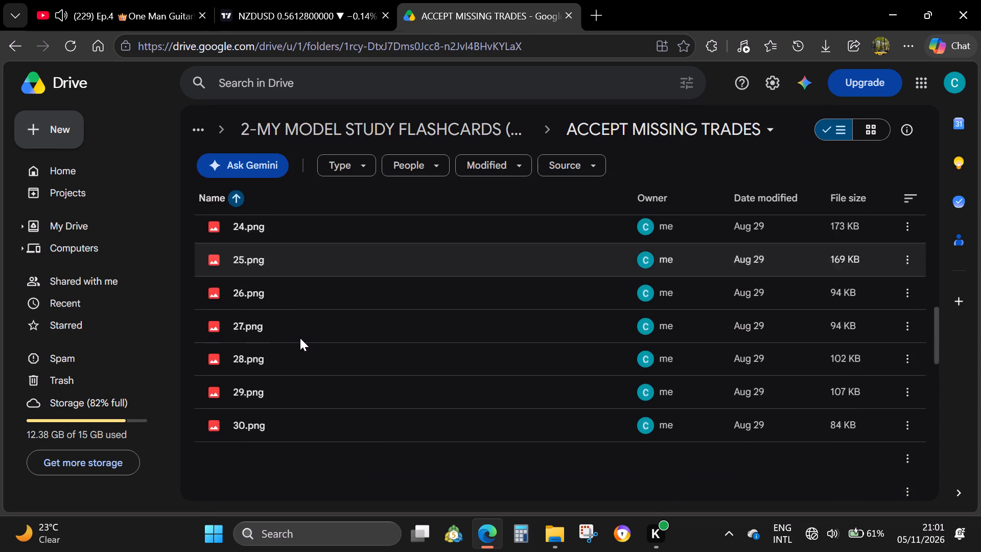
scroll(300, 338, down, 19)
scroll(300, 338, down, 6)
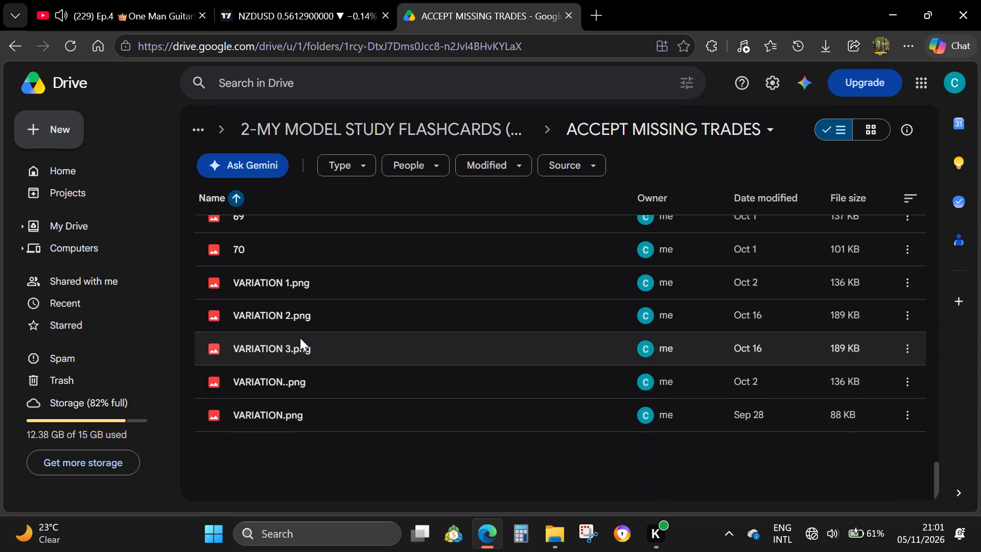
double_click(290, 412)
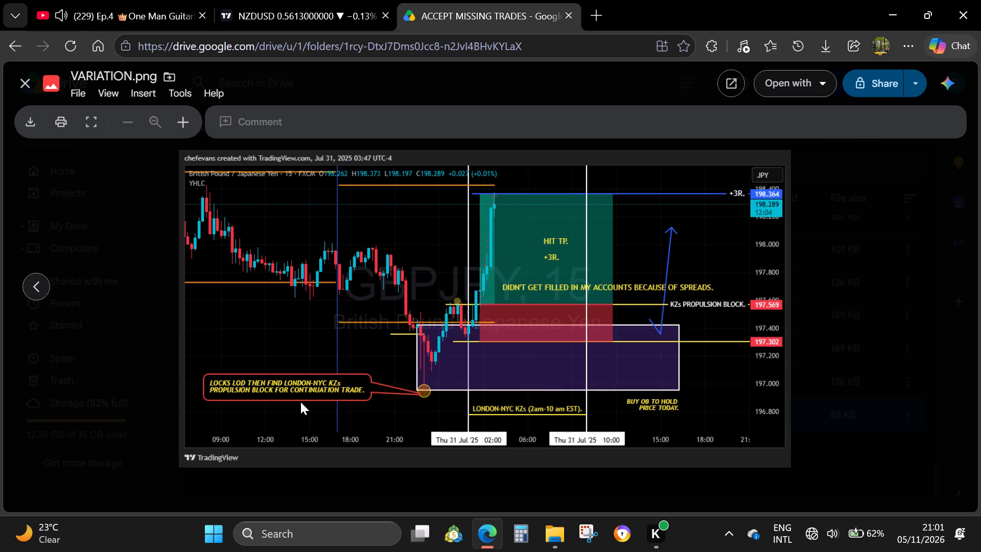
key(Left)
Switch to YouTube, restart the playing video from the beginning, and return to the image preview in Google Drive.
click(205, 0)
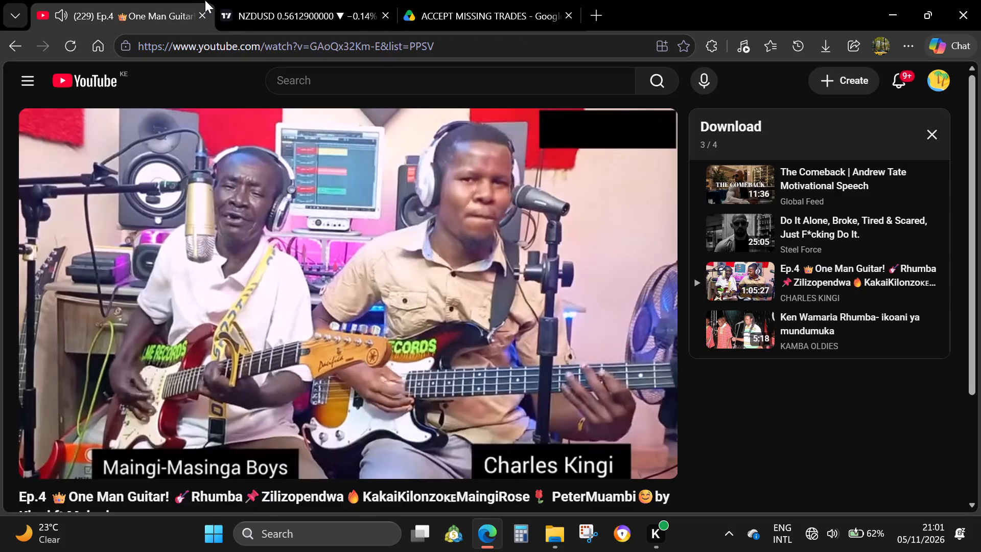
drag(48, 438, 16, 434)
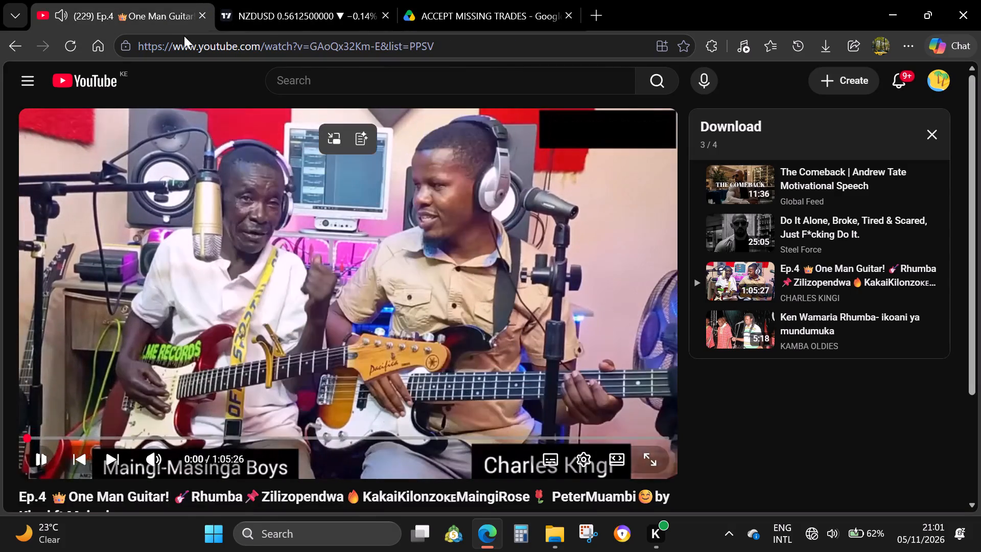
click(276, 0)
click(431, 0)
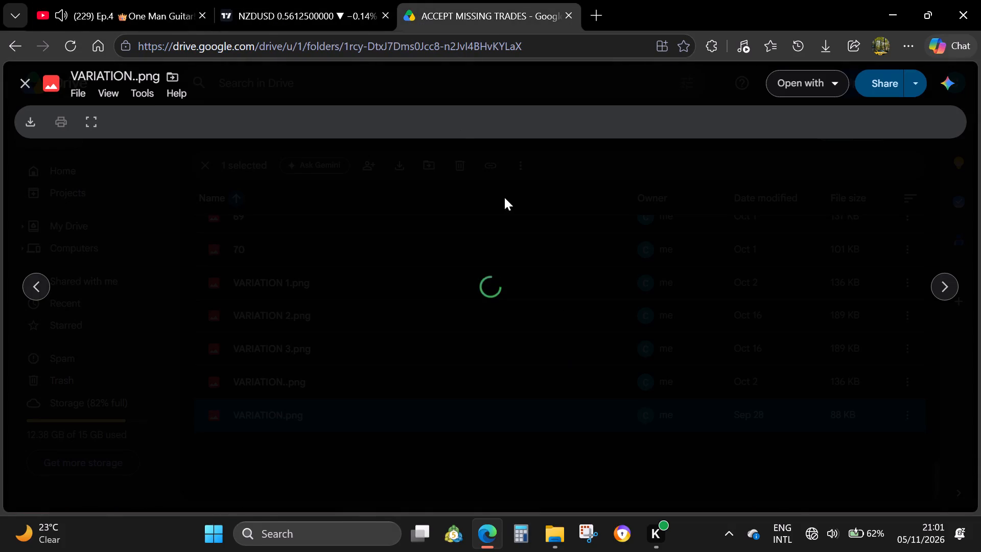
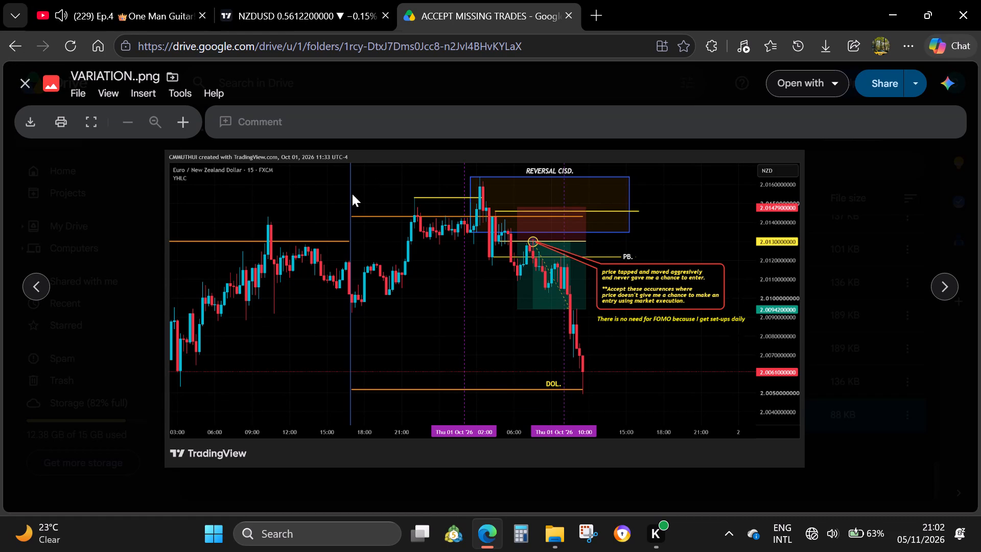
View the VARIATION 3.png, VARIATION 1.png and 70 flashcards in the ACCEPT MISSING TRADES folder.
key(Left)
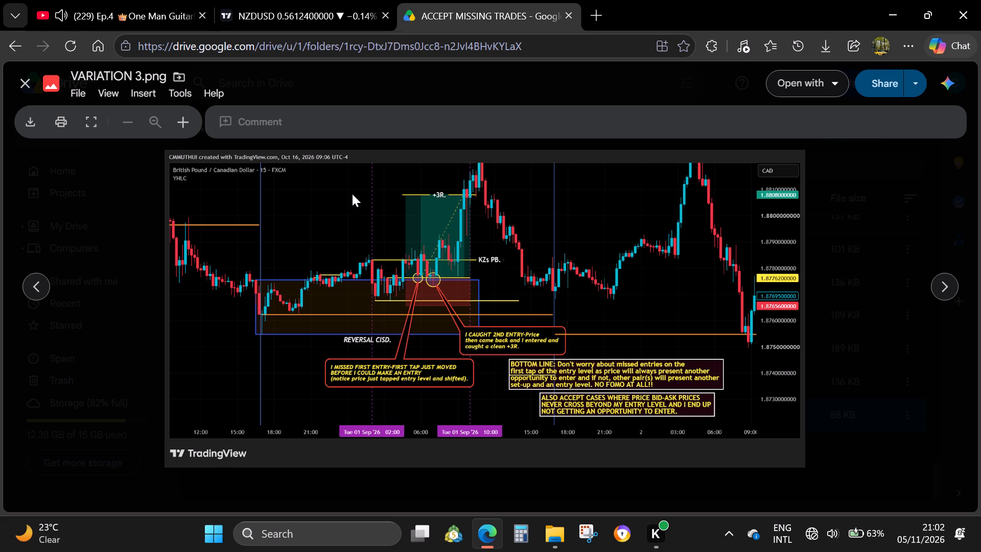
key(Escape)
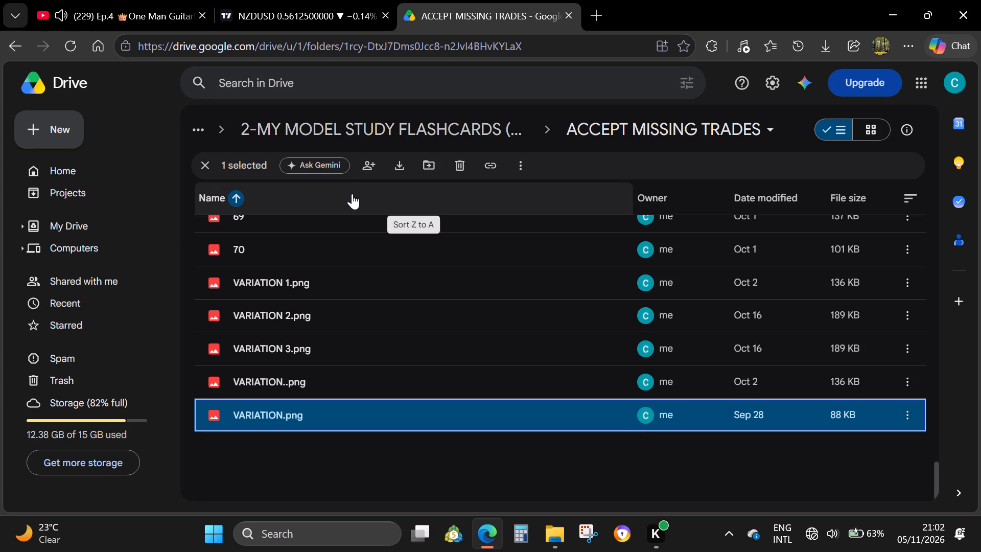
double_click(351, 277)
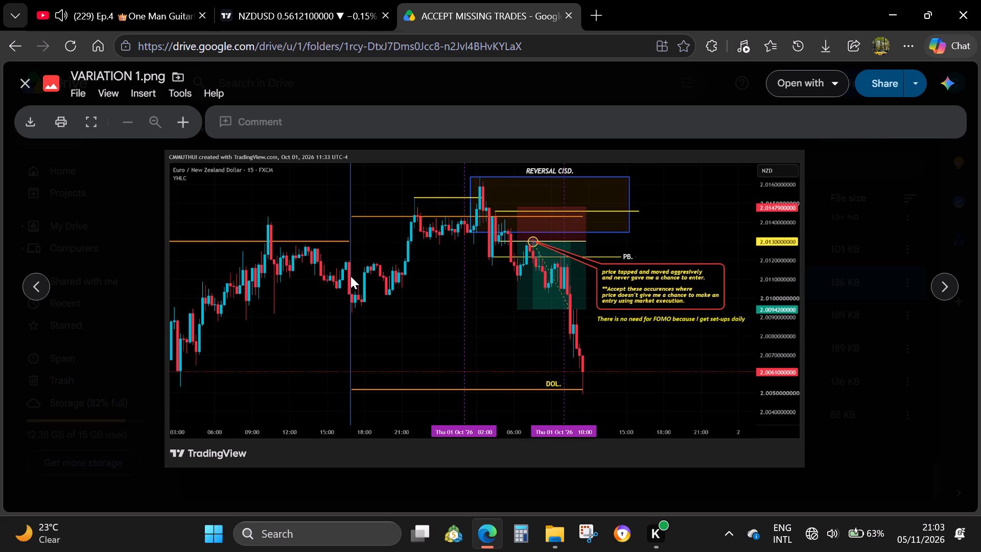
click(28, 285)
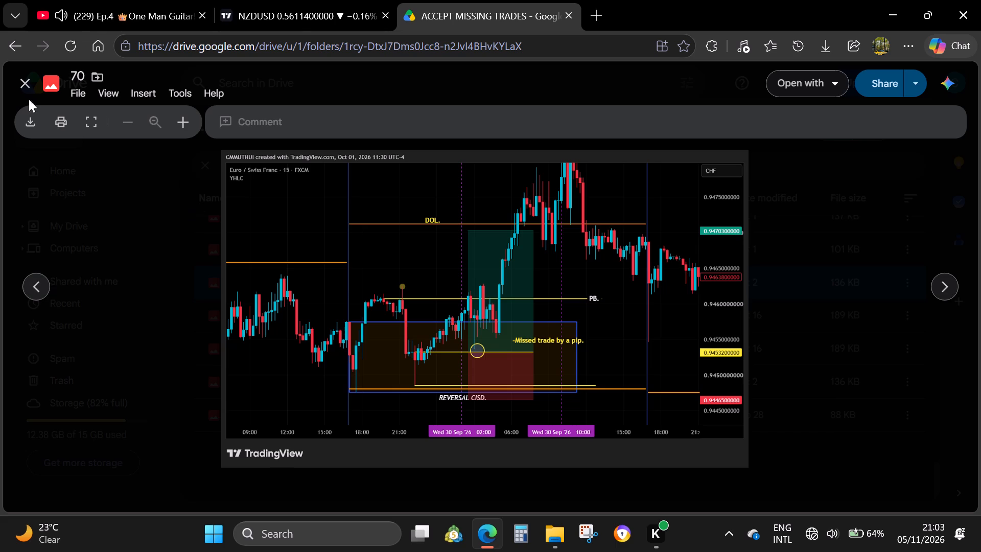
Switch to the TradingView chart, remove all six NZDUSD drawings and unflag the symbol in the flagged list.
click(43, 0)
click(287, 0)
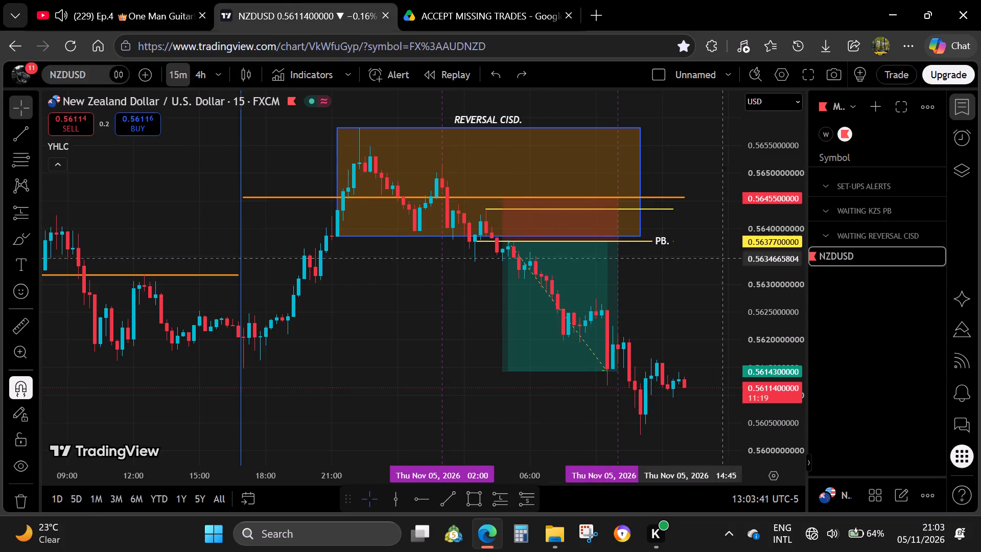
right_click(402, 324)
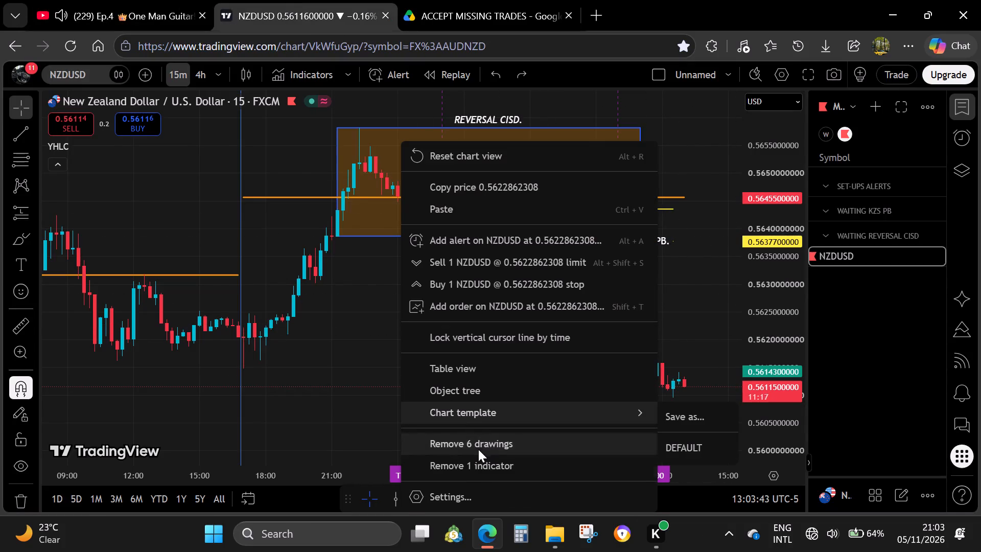
click(478, 448)
click(815, 257)
Open EURCHF from the main watchlist and recheck flashcard 70 in Google Drive.
click(826, 132)
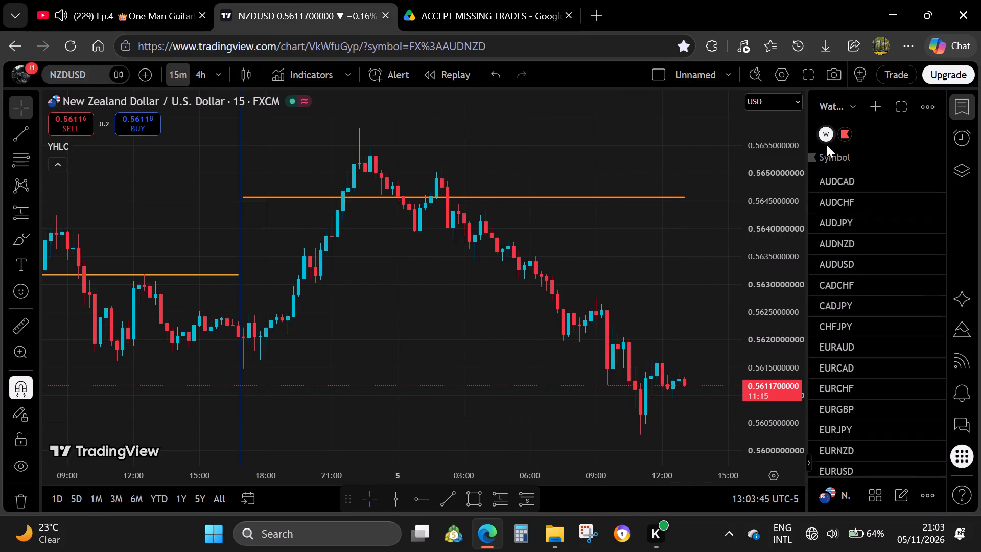
click(843, 394)
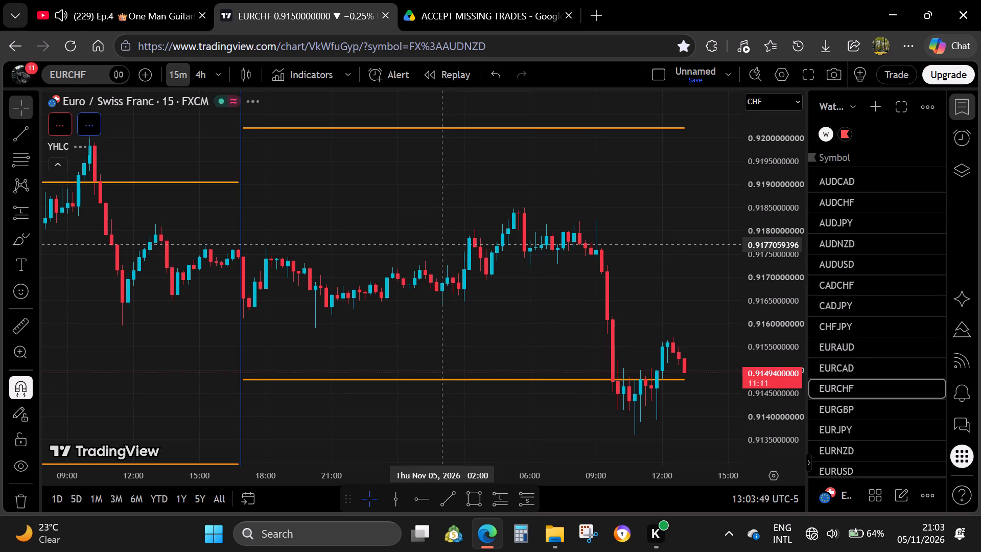
scroll(444, 245, down, 13)
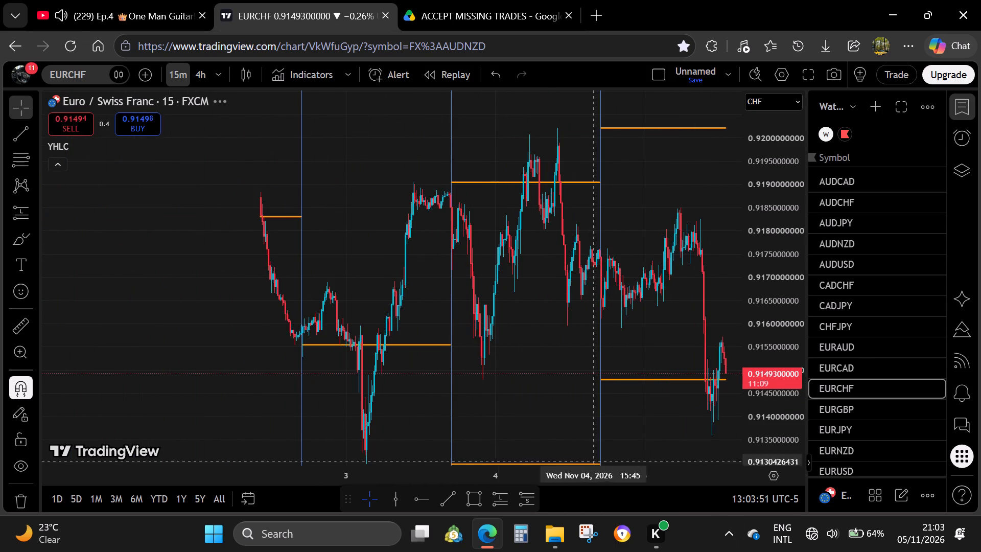
click(433, 0)
click(316, 3)
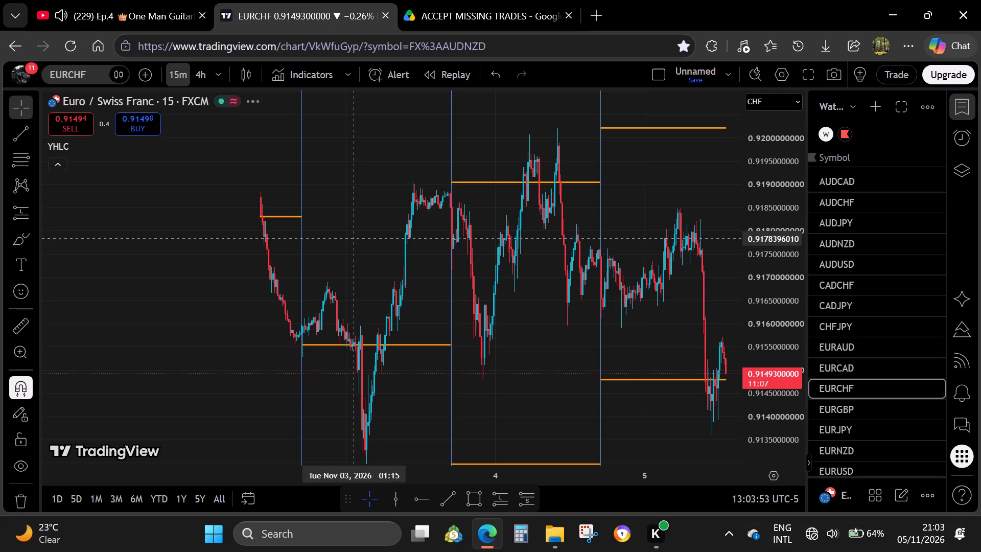
Trace the EURCHF 15-minute chart back to the Wed Sep 30, 2026 session shown on flashcard 70.
drag(788, 210, 743, 312)
drag(201, 287, 749, 375)
drag(335, 280, 511, 351)
drag(556, 355, 488, 338)
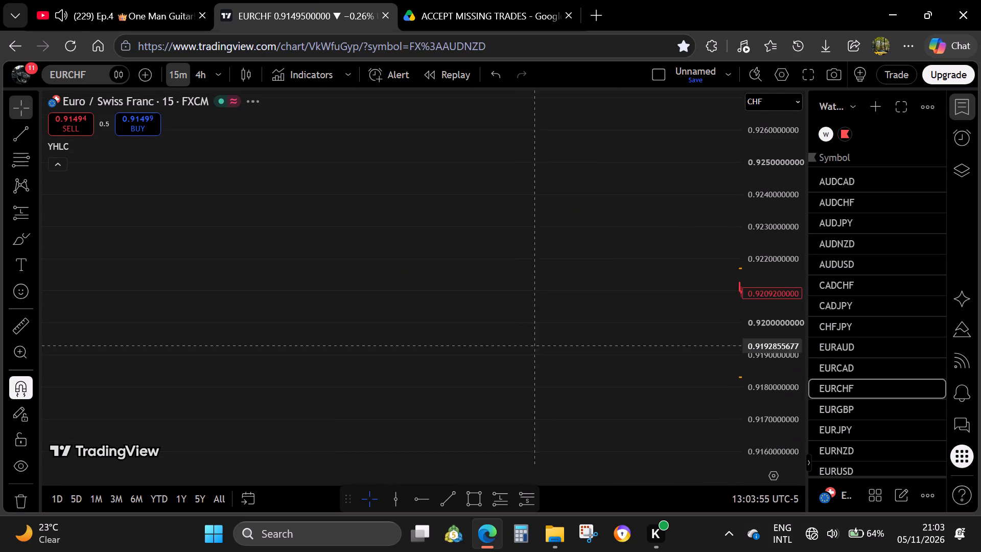
drag(488, 338, 473, 300)
drag(698, 313, 251, 257)
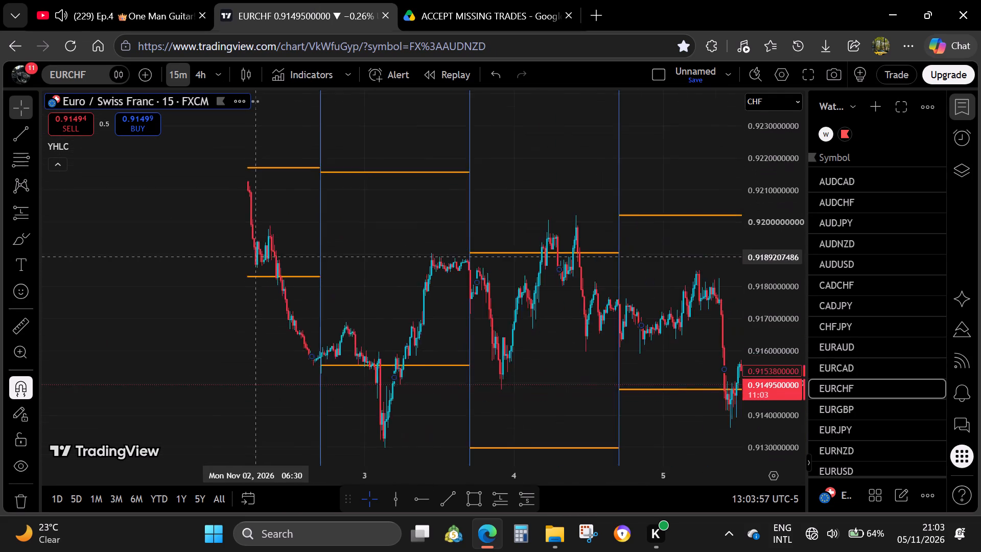
drag(251, 257, 573, 285)
drag(352, 267, 620, 299)
drag(767, 208, 763, 327)
drag(630, 334, 125, 286)
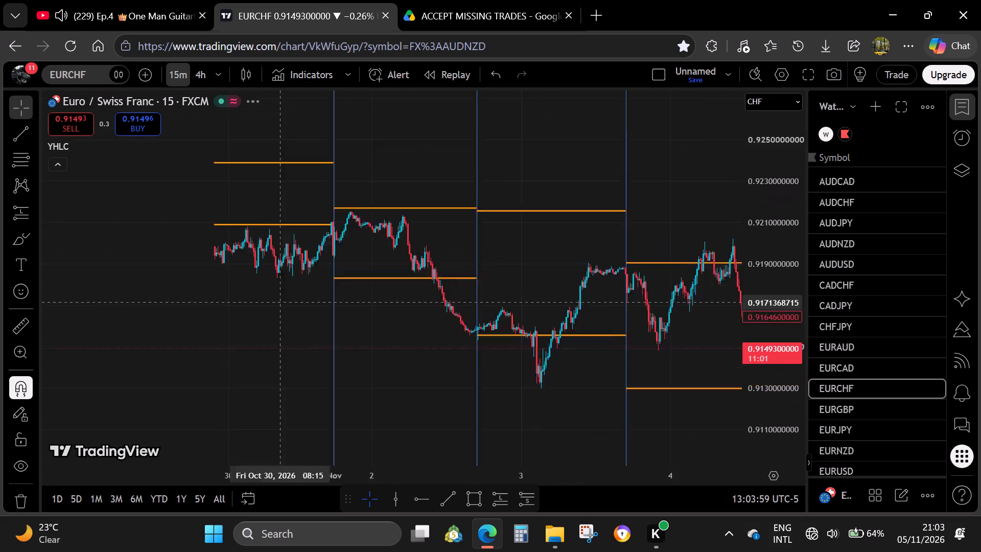
drag(125, 286, 617, 313)
scroll(565, 302, down, 12)
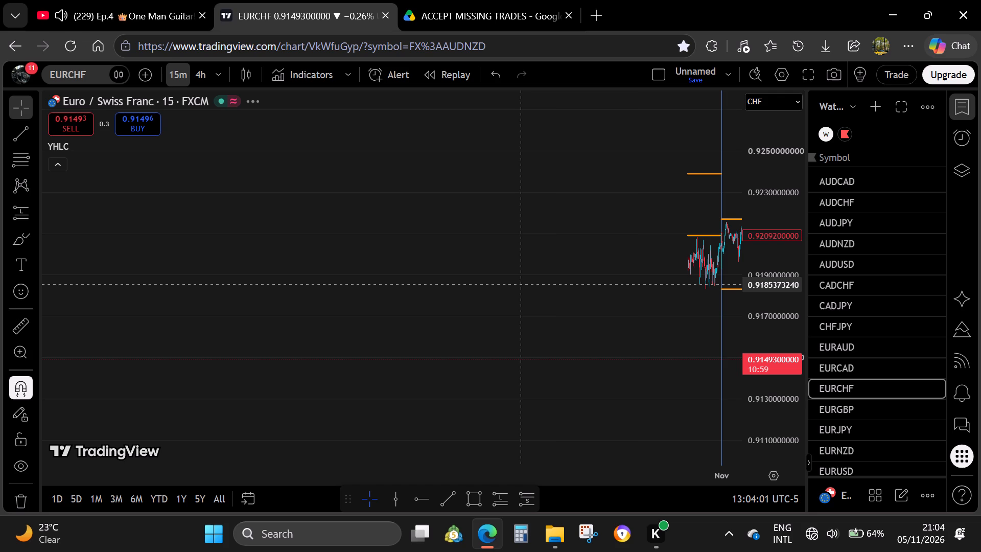
drag(324, 243, 547, 358)
drag(277, 259, 429, 274)
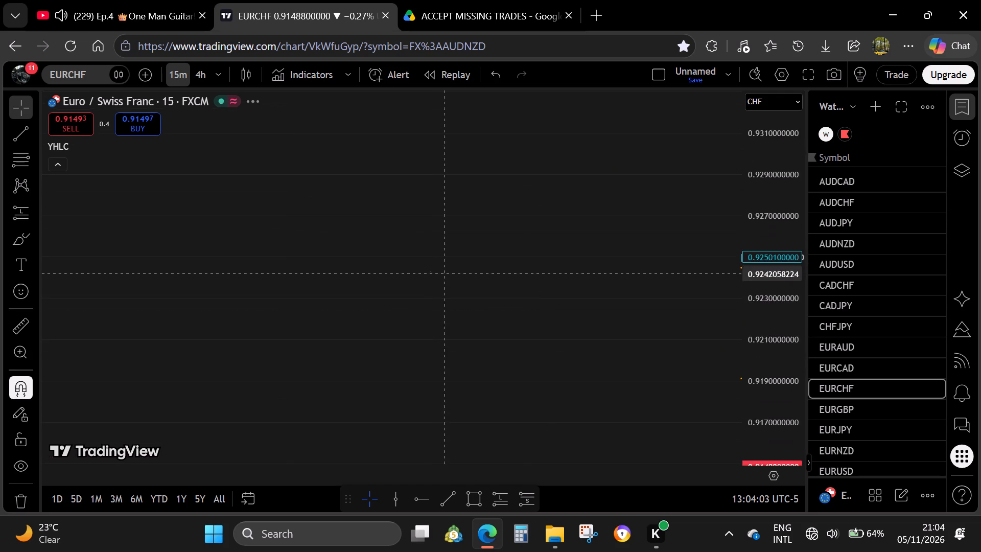
drag(548, 313, 460, 299)
scroll(675, 294, up, 10)
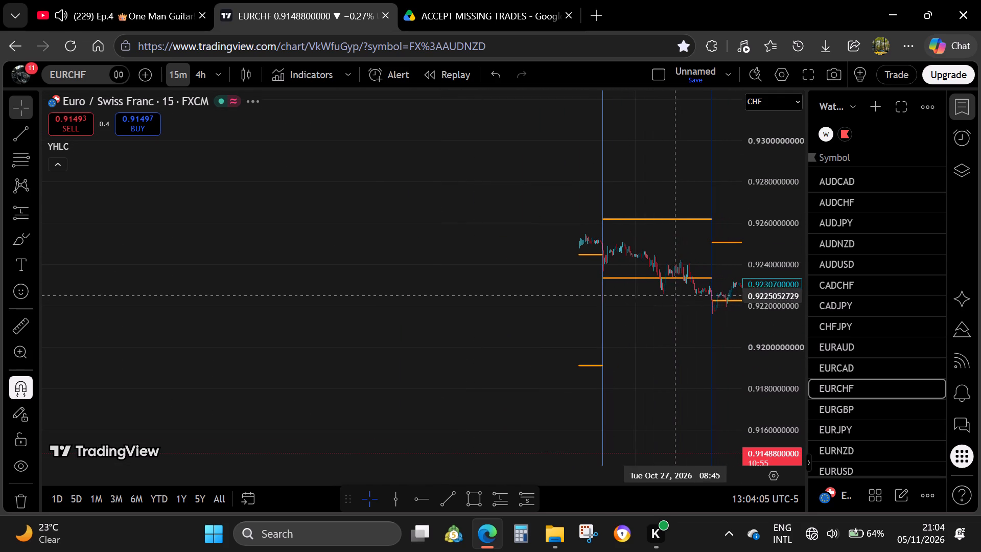
scroll(644, 324, down, 13)
drag(315, 313, 590, 317)
drag(271, 205, 541, 355)
drag(397, 242, 626, 287)
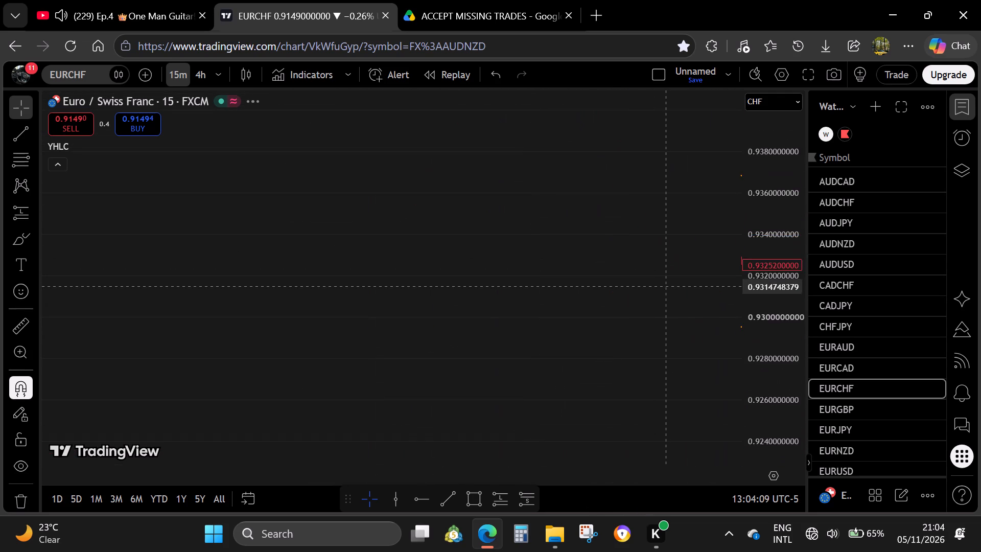
drag(652, 288, 242, 258)
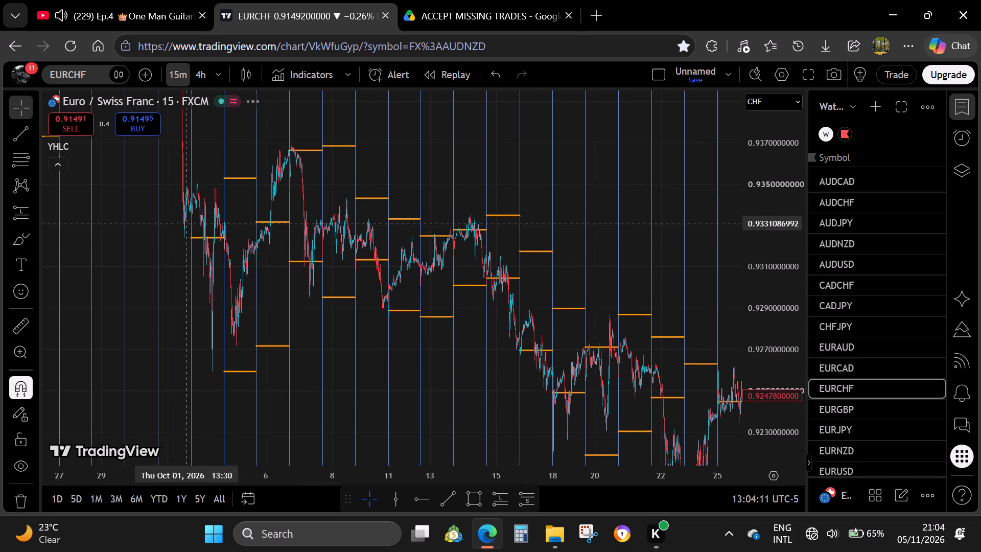
drag(158, 223, 512, 423)
drag(289, 271, 566, 403)
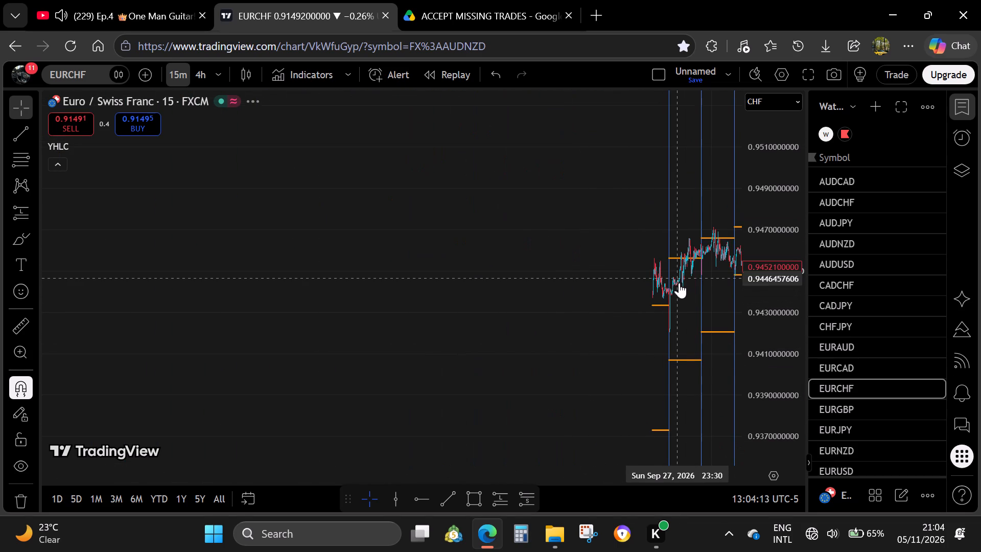
scroll(685, 293, up, 11)
drag(667, 306, 399, 292)
scroll(505, 332, up, 4)
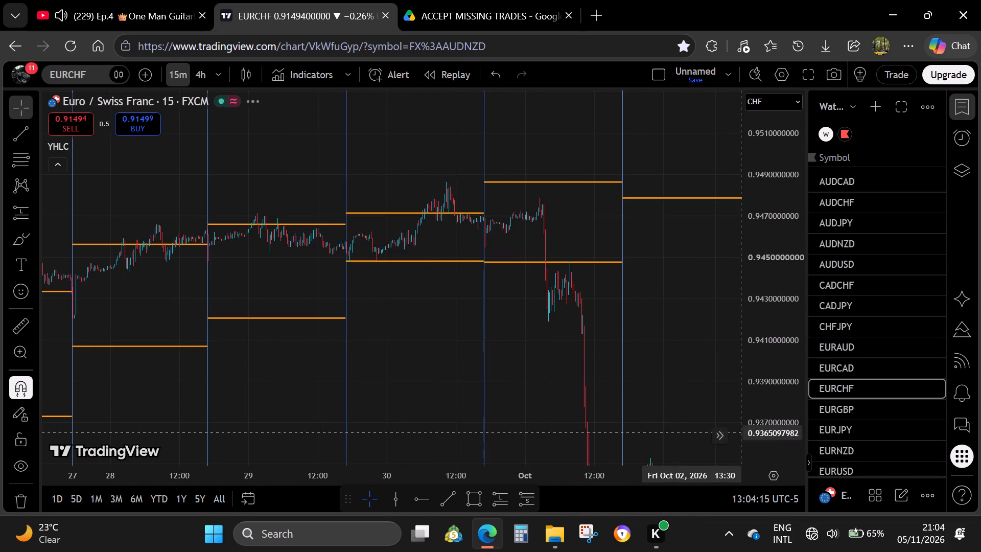
drag(743, 433, 729, 289)
drag(396, 203, 647, 369)
scroll(587, 358, up, 12)
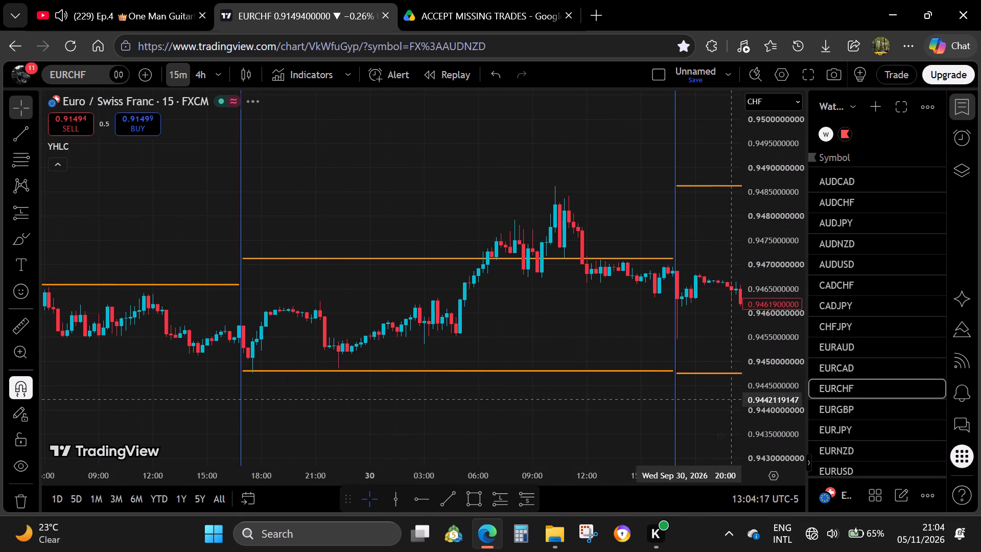
drag(765, 442, 694, 336)
drag(554, 353, 604, 271)
drag(761, 307, 758, 330)
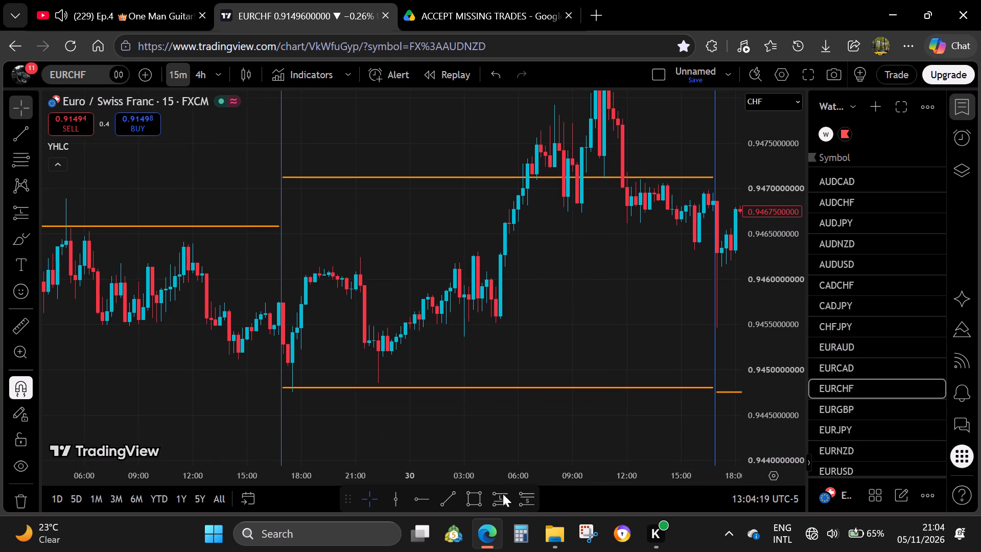
Mark Sep 30, 2026 on the EURCHF chart with vertical lines at 02:00 and 10:00.
click(389, 498)
click(445, 364)
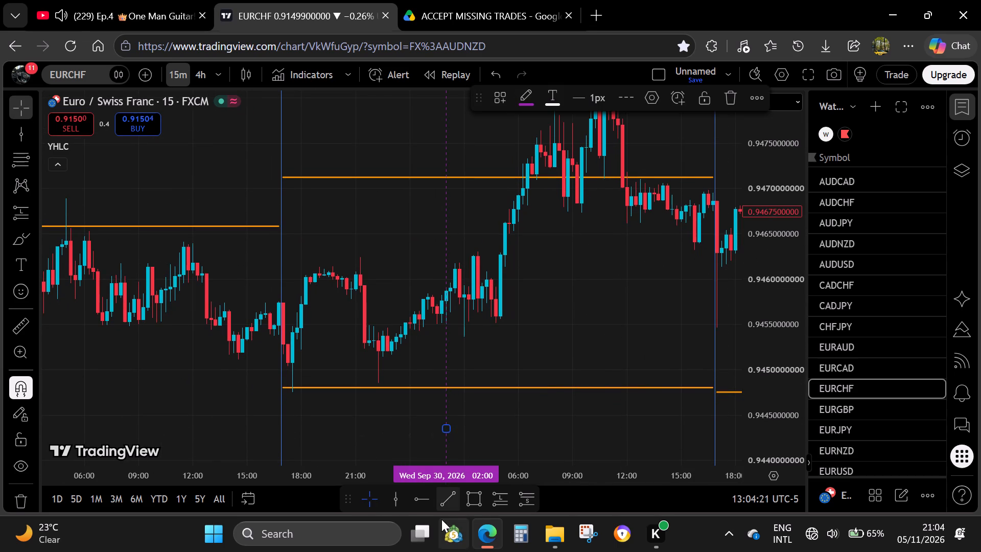
click(399, 499)
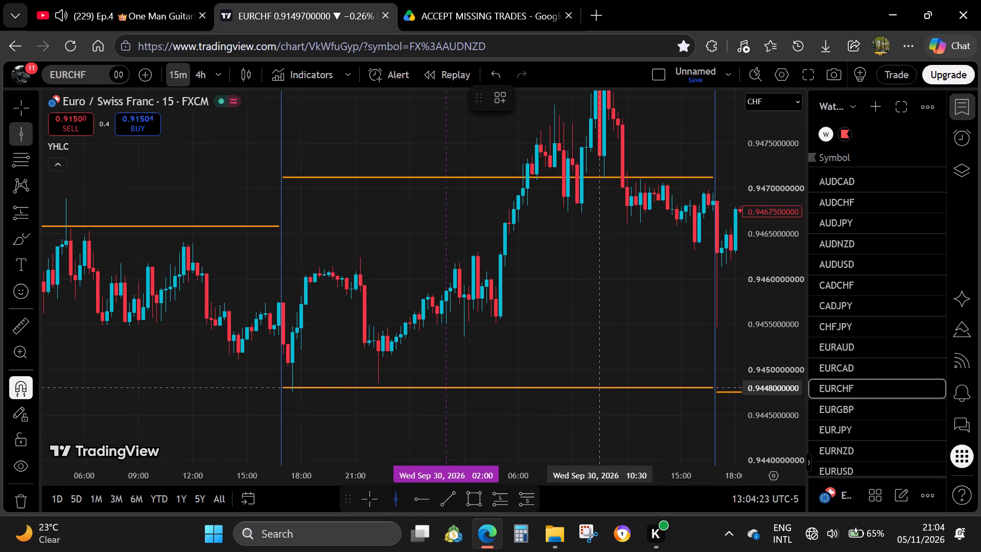
click(591, 432)
Draw a rectangle between 0.94574 and 0.94475 spanning from Sep 29 17:00 to Sep 30 10:30.
click(469, 499)
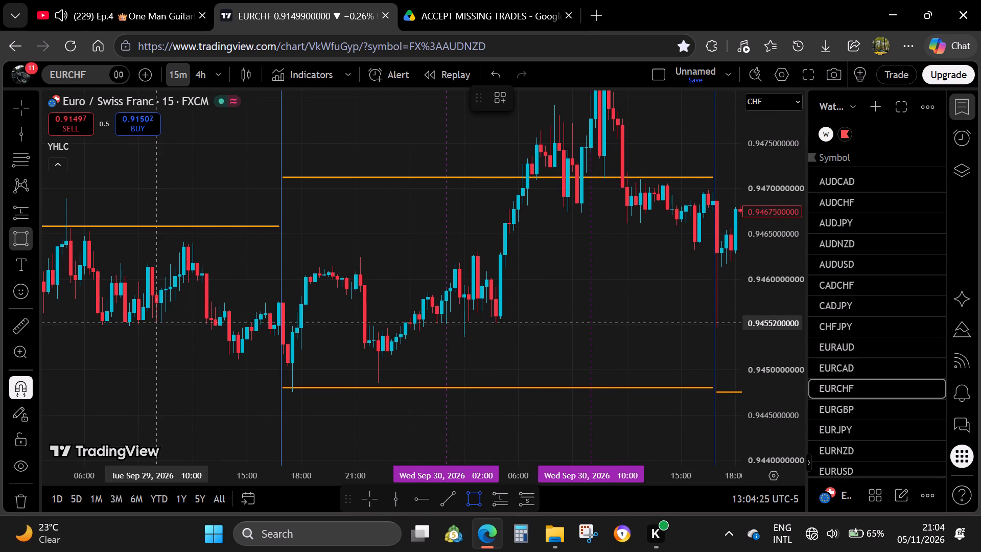
click(285, 305)
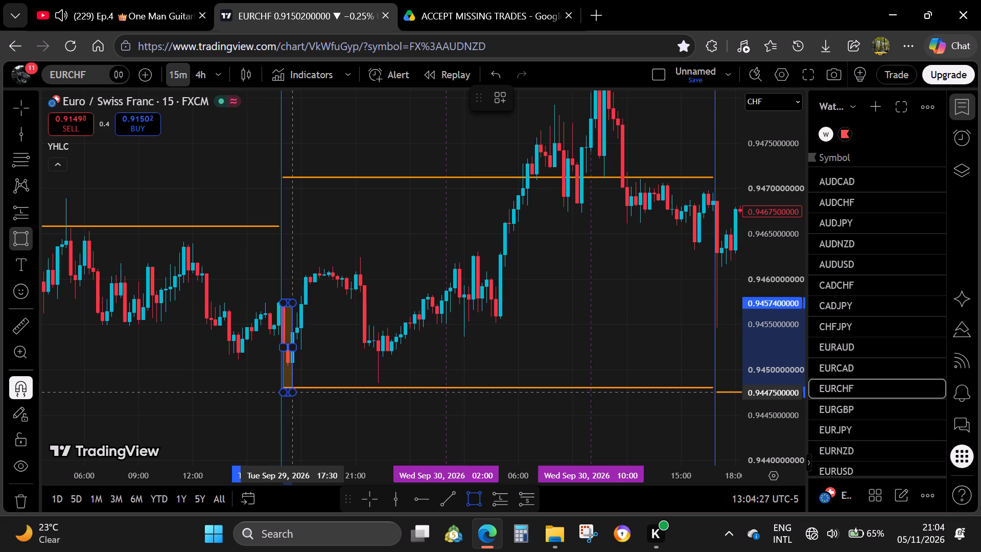
click(290, 394)
drag(293, 348, 601, 388)
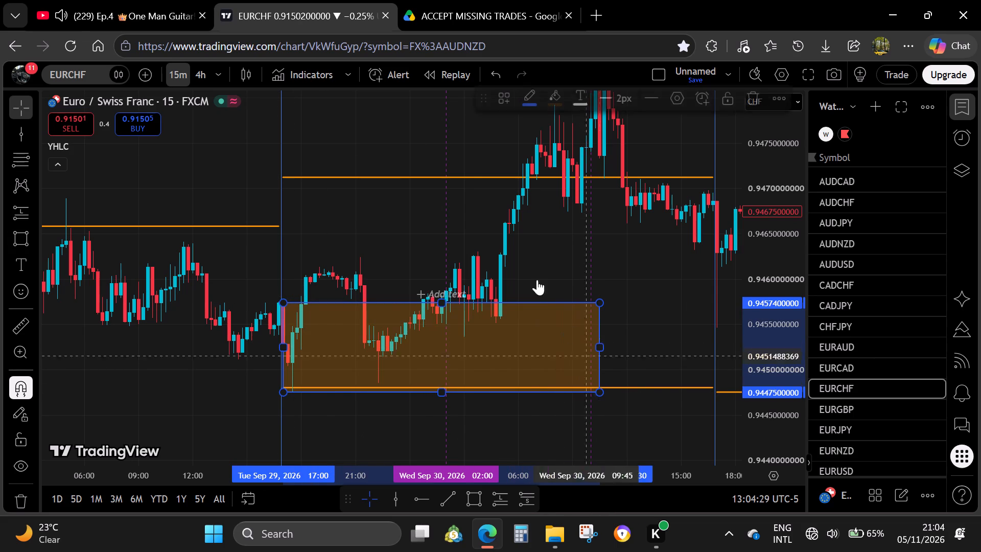
Apply the saved drawing template that labels the rectangle "REVERSAL CISD.".
click(147, 0)
click(322, 0)
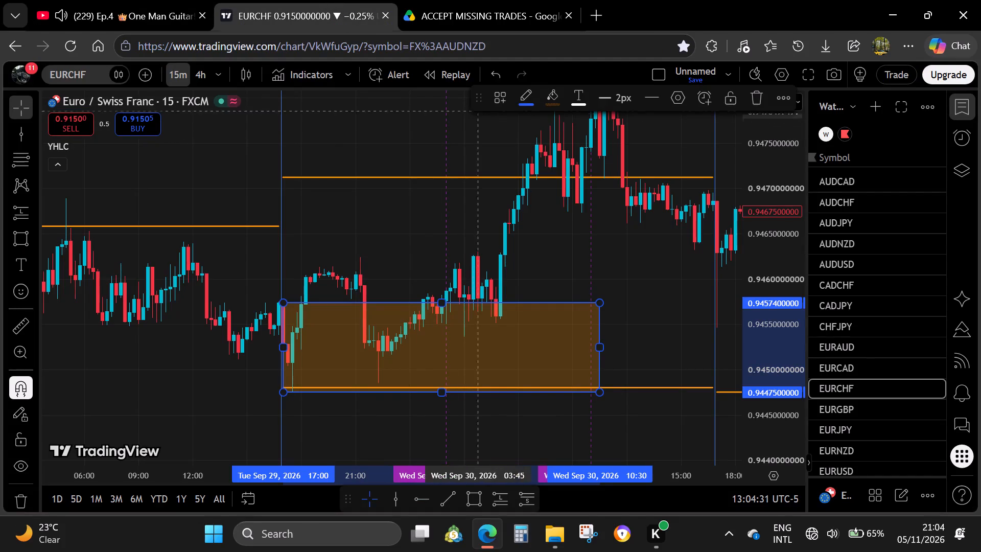
click(492, 102)
click(522, 177)
drag(475, 102, 427, 101)
click(395, 227)
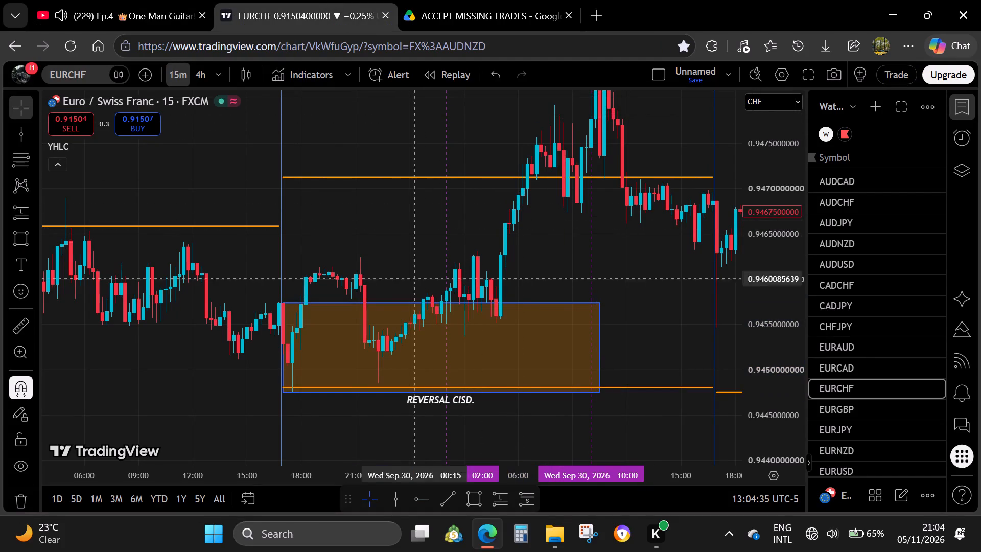
Draw a horizontal trend line at 0.94607 from Sep 29 19:45 to Sep 30 12:45.
click(446, 480)
click(449, 495)
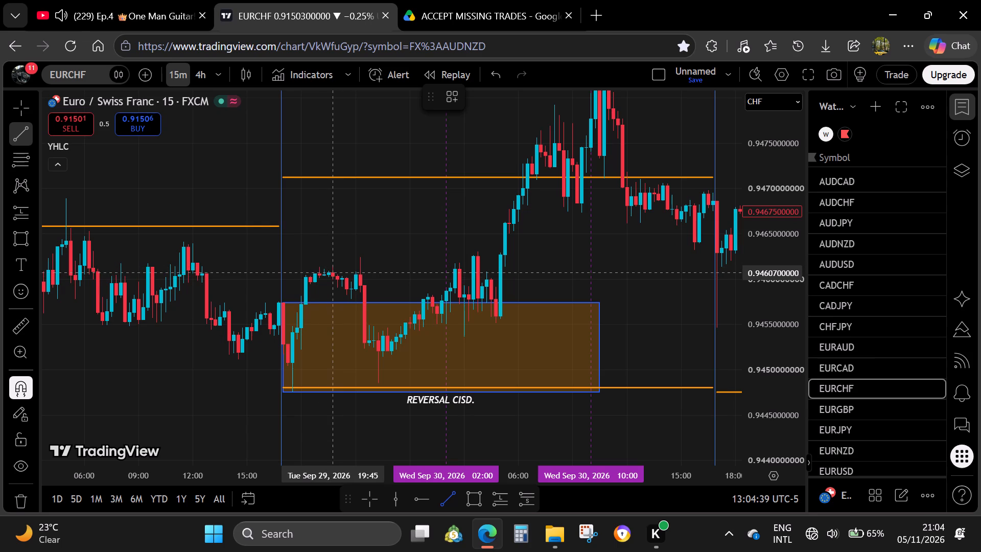
click(331, 273)
shift+click(639, 286)
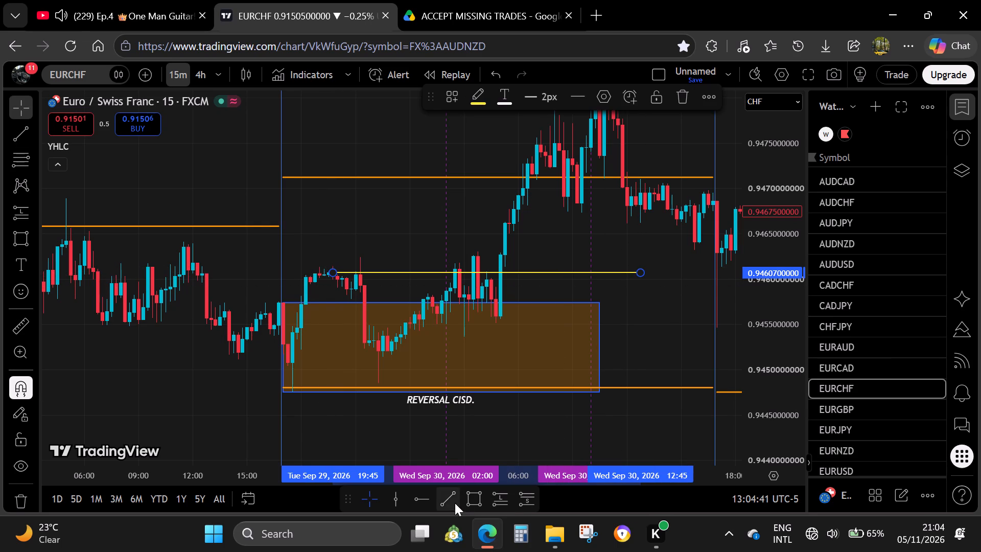
Draw two horizontal trend lines from Sep 29 22:15, one at 0.94485 along the low and one at about 0.9453.
click(448, 500)
click(380, 382)
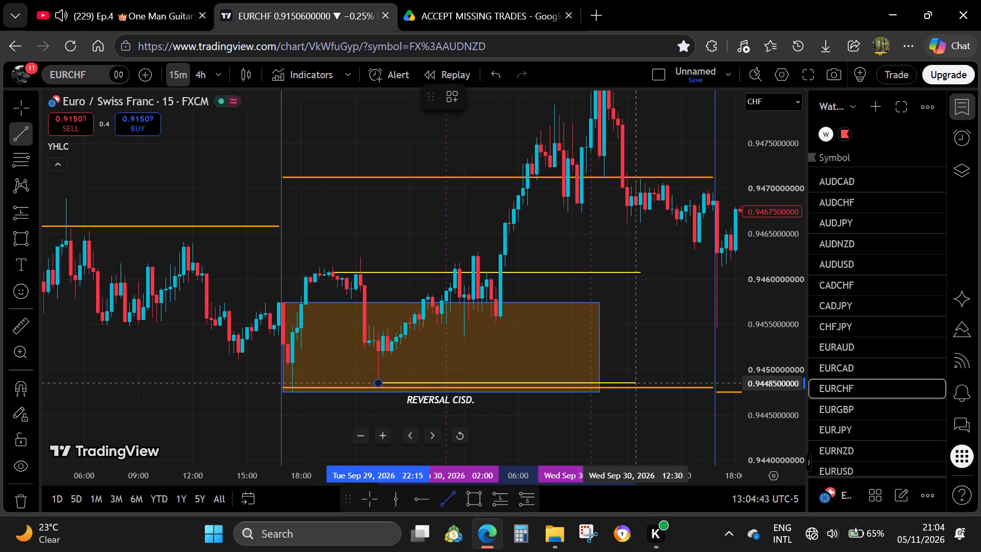
shift+click(636, 383)
click(448, 498)
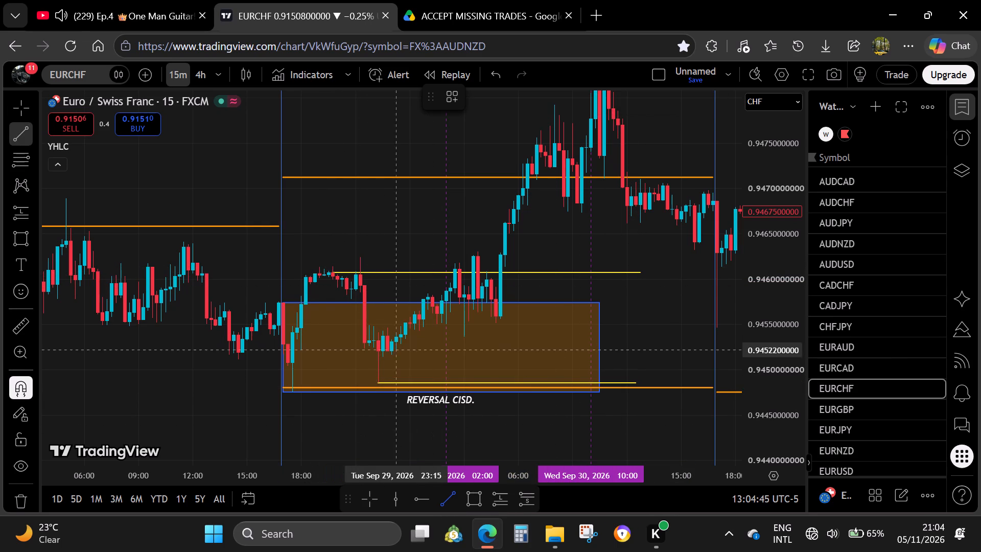
click(380, 342)
shift+click(541, 351)
Place a long position with entry at 0.94485 from Sep 29 22:15 and apply the saved template "$25,000 PRO-FIRM (0.5% RISK).".
click(500, 489)
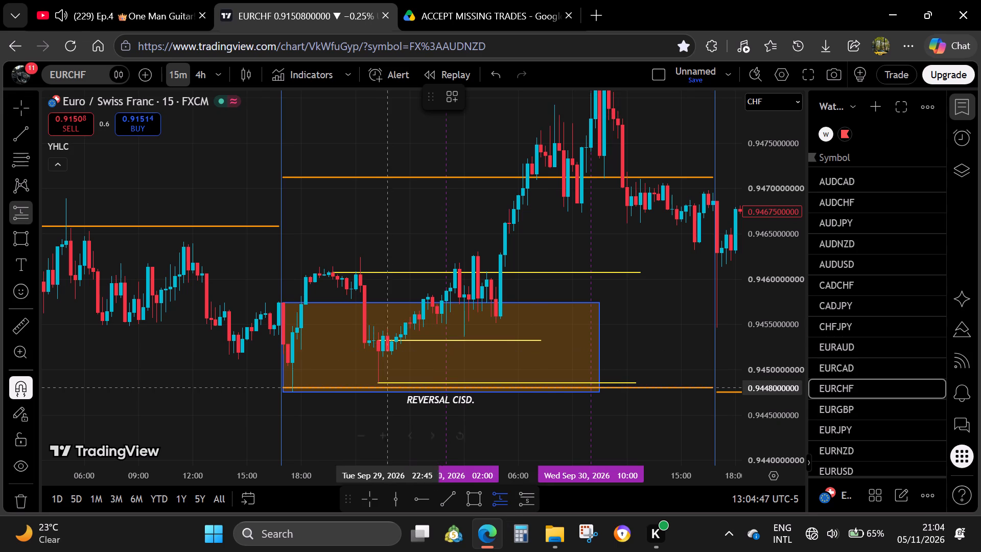
click(378, 384)
click(454, 103)
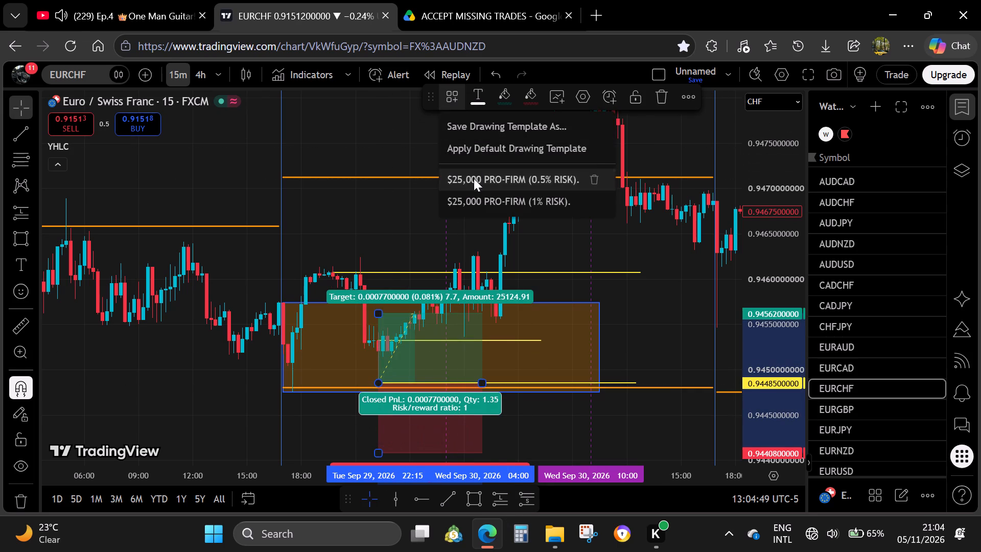
click(474, 178)
Adjust the long position's target to the upper orange line at 0.94712 and its entry to 0.94532.
drag(376, 112, 375, 168)
drag(377, 381, 379, 340)
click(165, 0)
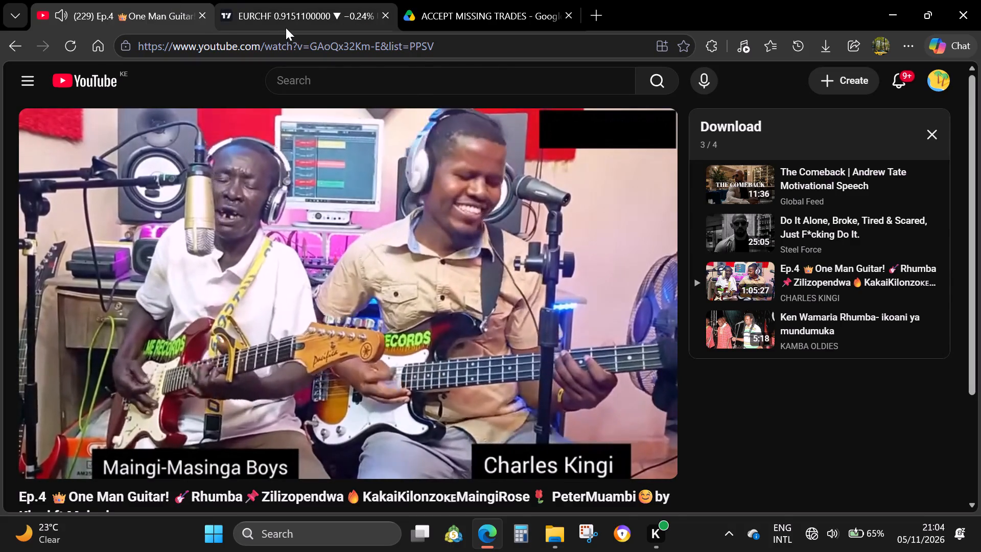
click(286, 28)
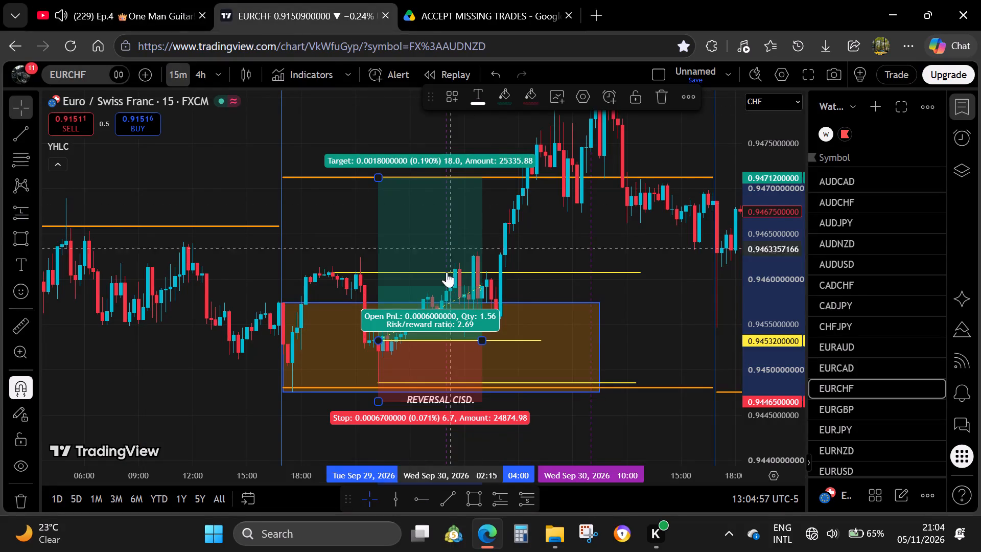
Shift the long position in time to start at Sep 30 01:00 and extend its end to Sep 30 08:30.
drag(436, 355, 489, 355)
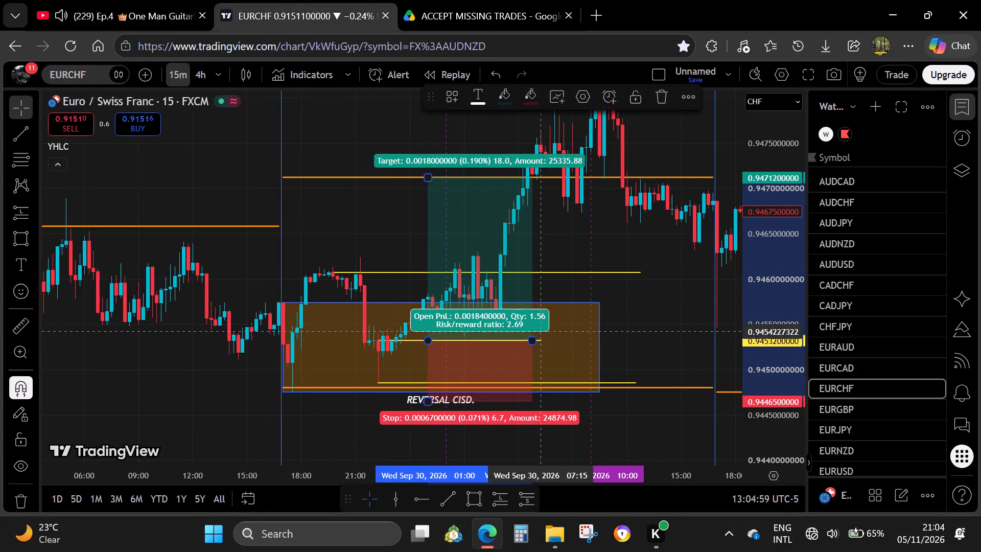
drag(532, 337, 562, 357)
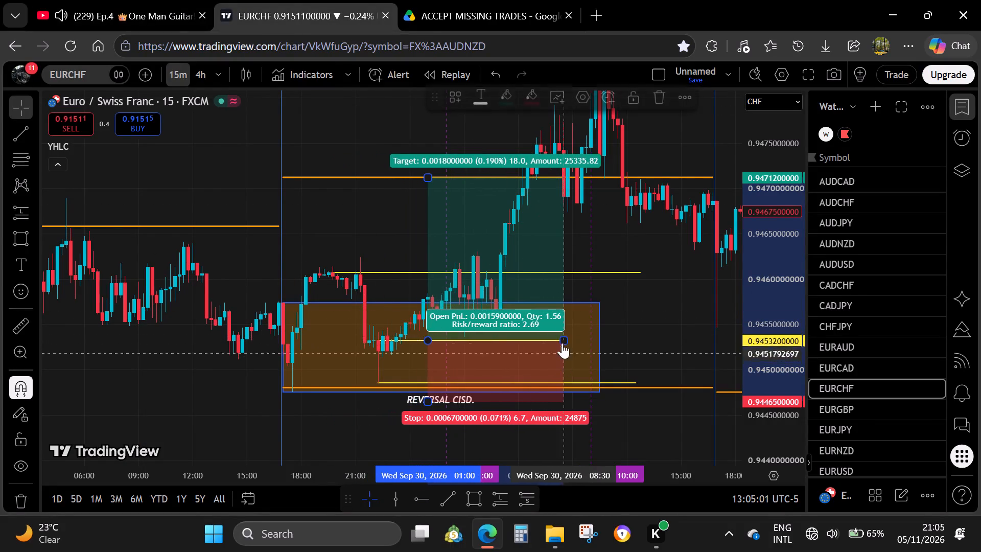
click(627, 239)
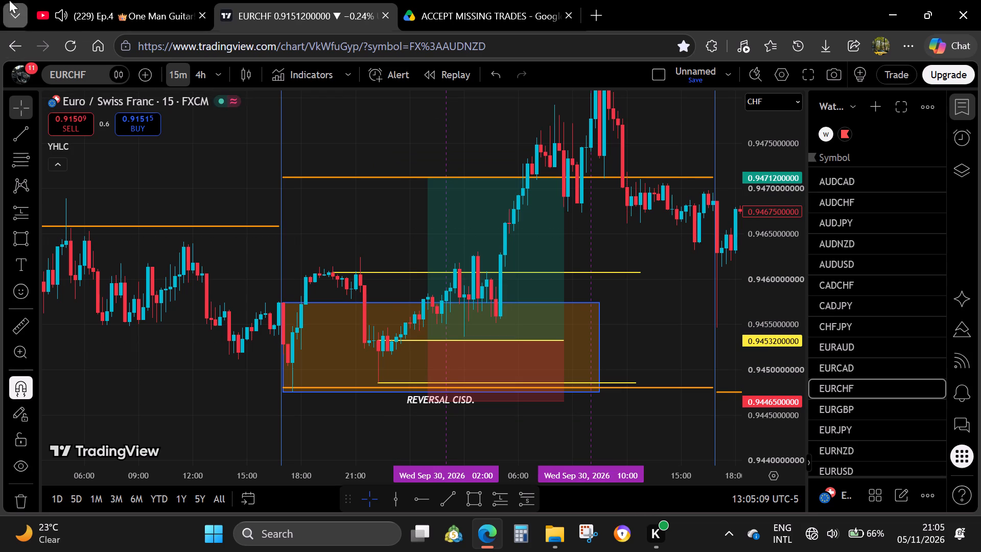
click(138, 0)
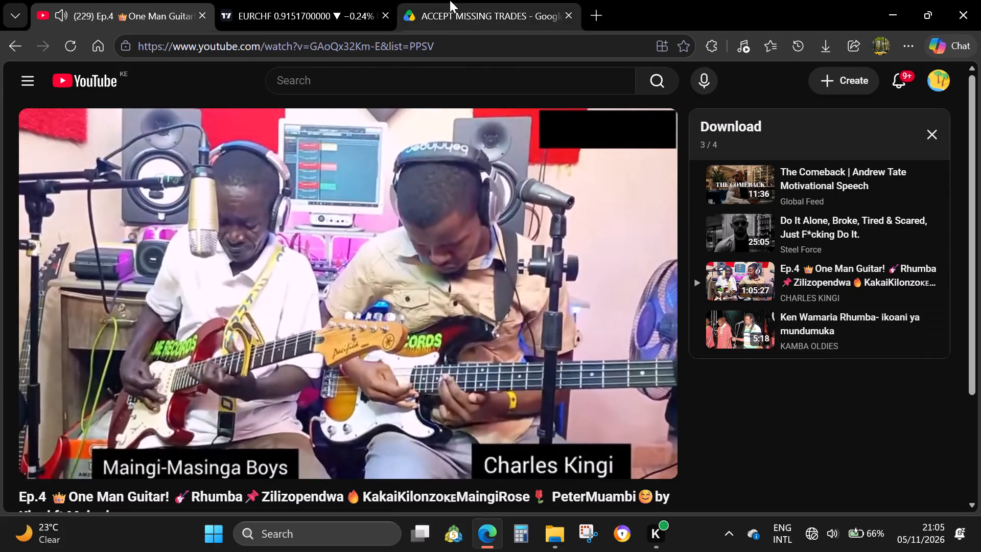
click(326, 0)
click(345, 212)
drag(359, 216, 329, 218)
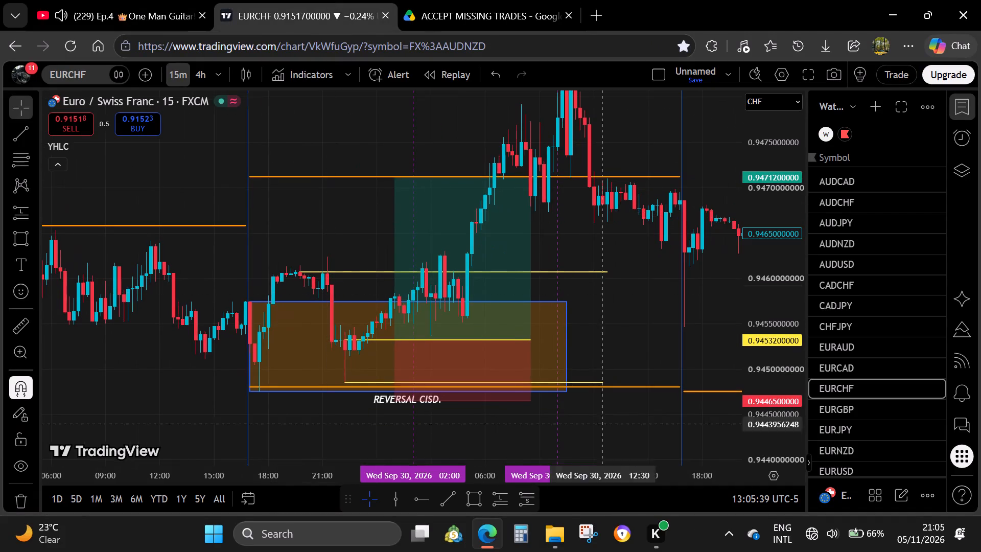
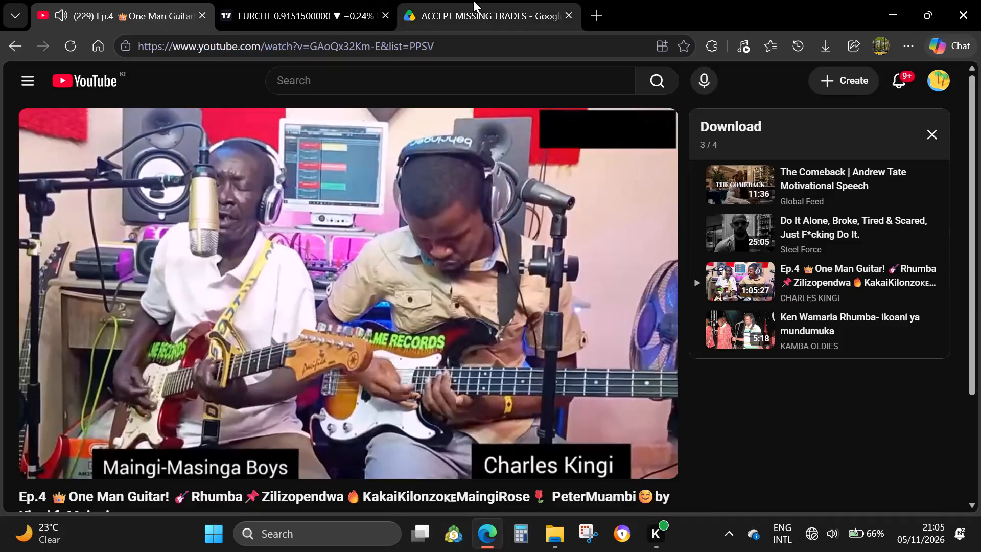
On the TradingView chart, apply the saved "PB." label template to the yellow trend line at 0.94607.
click(279, 0)
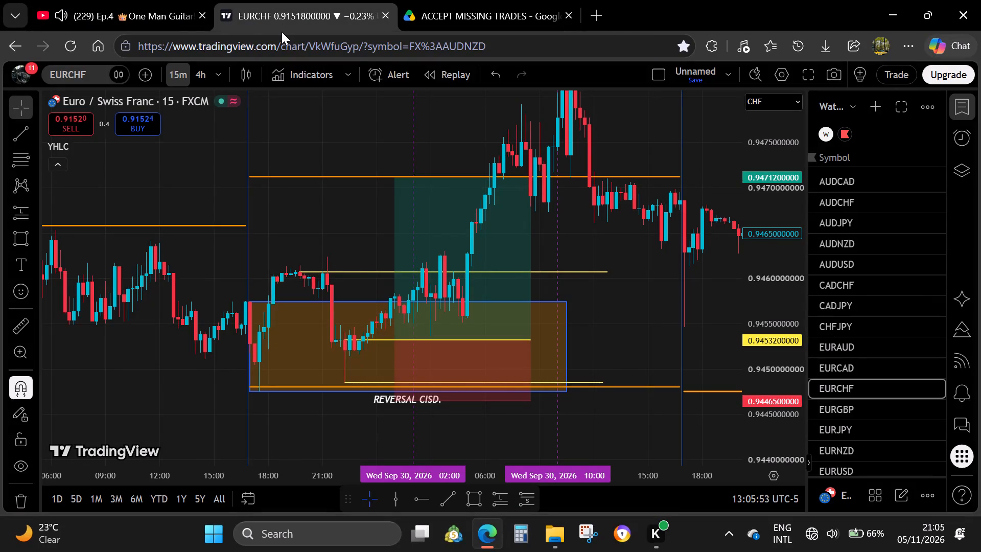
click(603, 267)
click(603, 274)
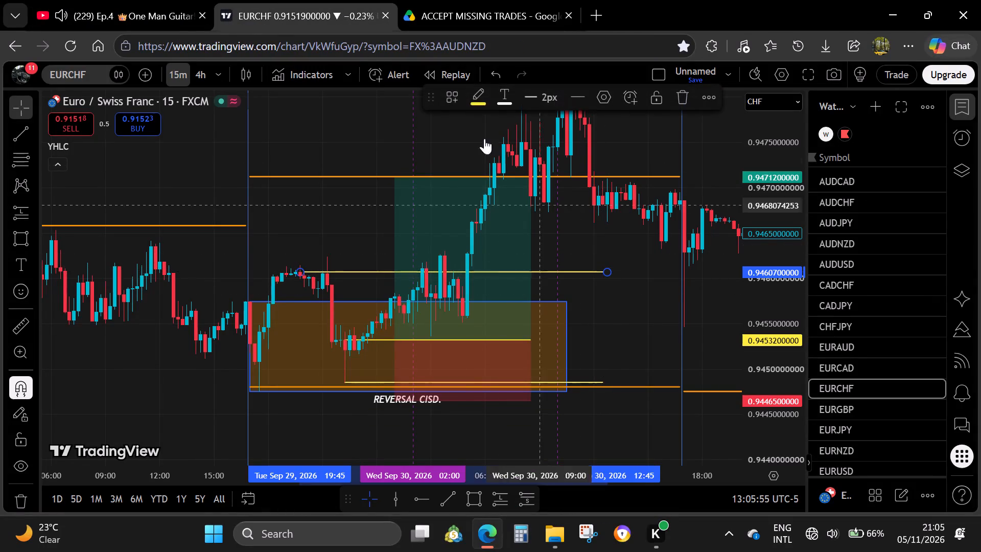
click(451, 98)
click(526, 198)
click(623, 349)
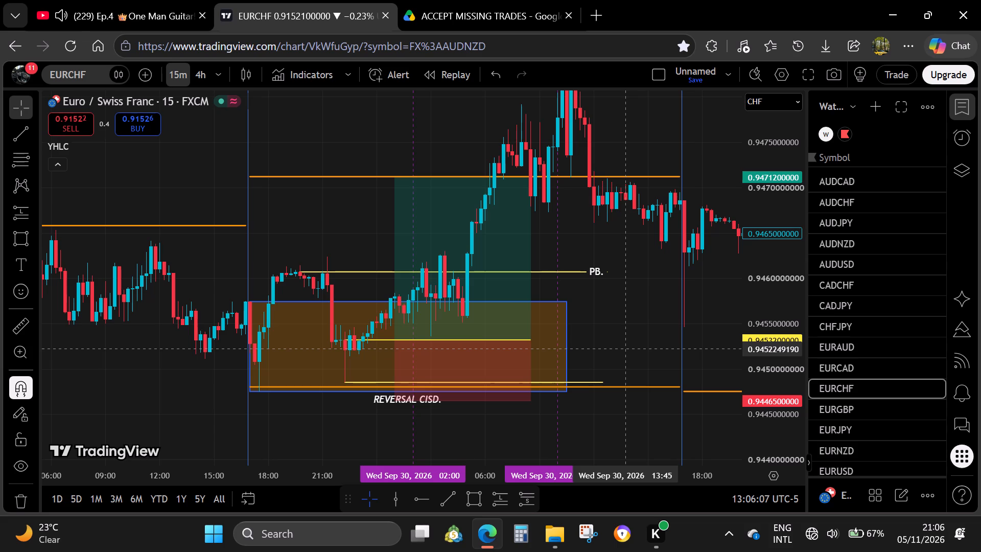
View the next missed-trade flashcard, VARIATION 1.png, in Google Drive and close it.
click(492, 0)
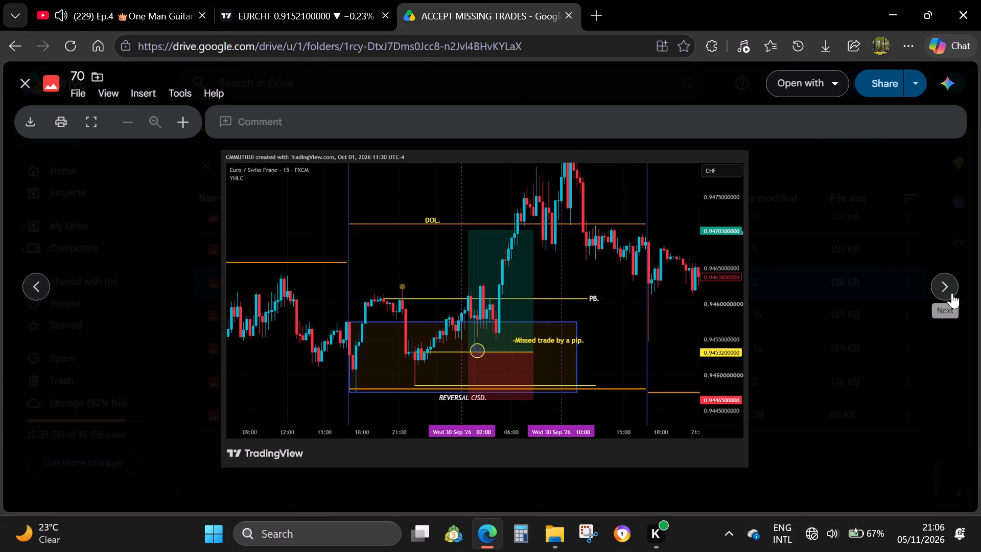
click(952, 293)
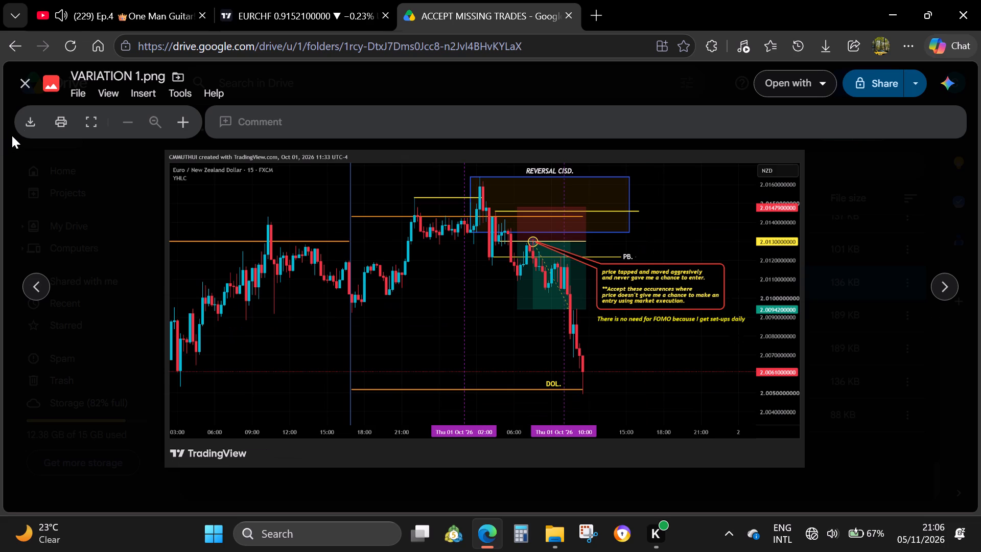
click(20, 77)
Go up to 1-CURRENCIES STRATEGY in Google Drive and open TRADING SYSTEM.pdf from the 5-TRADING SOP folder.
click(422, 120)
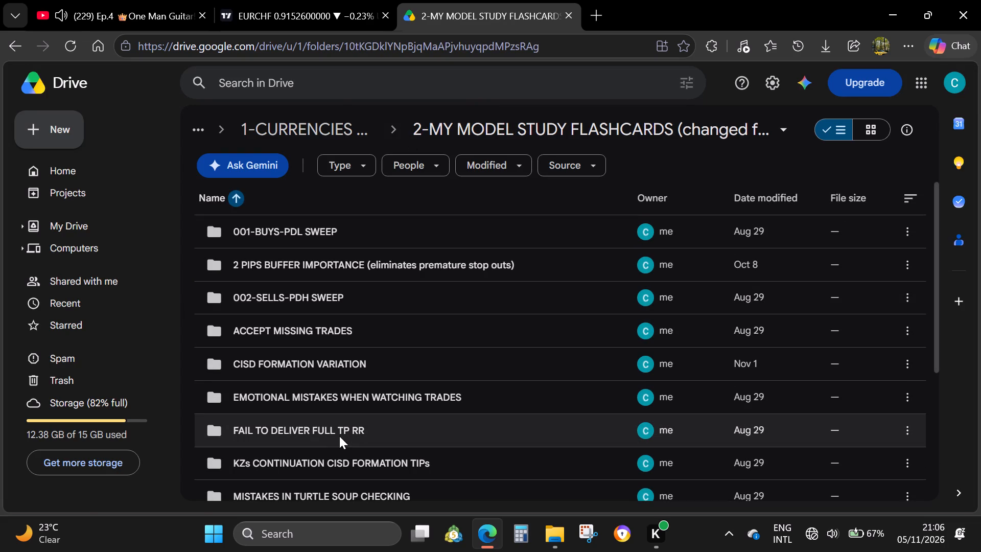
click(155, 0)
click(447, 0)
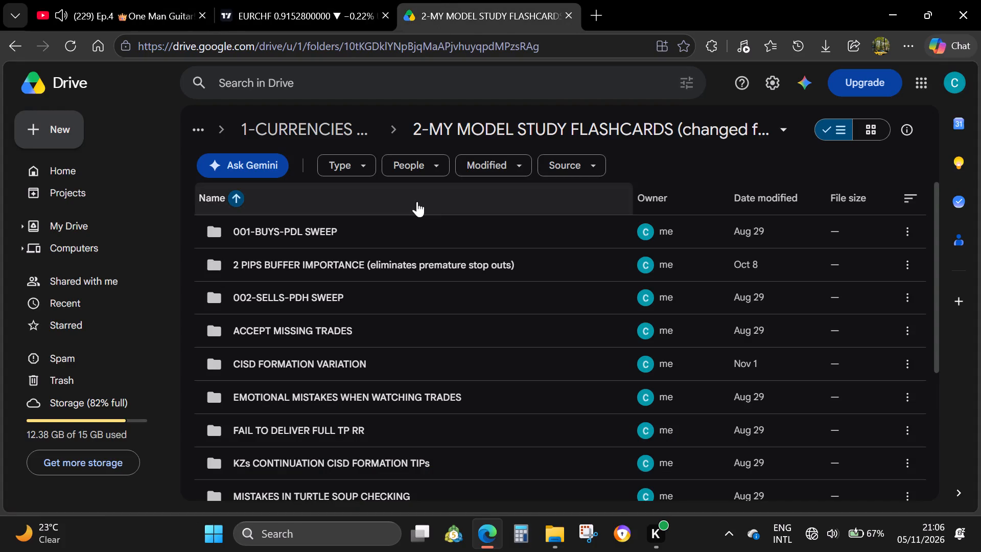
click(329, 0)
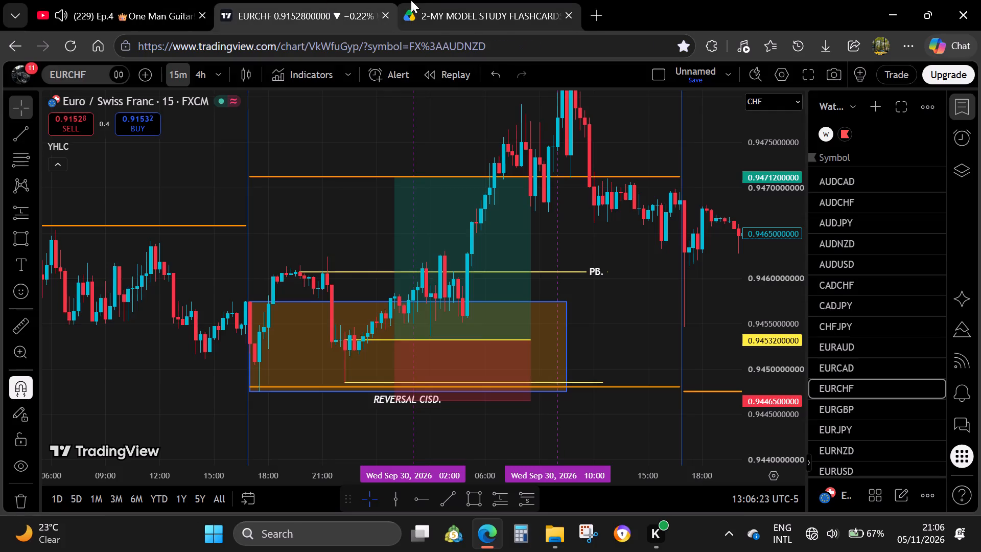
click(445, 0)
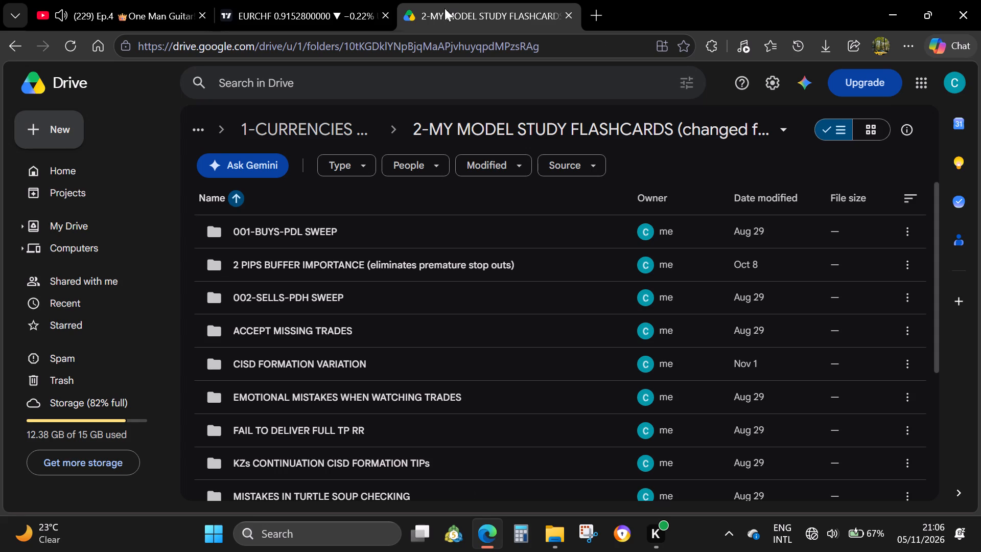
click(290, 128)
double_click(288, 360)
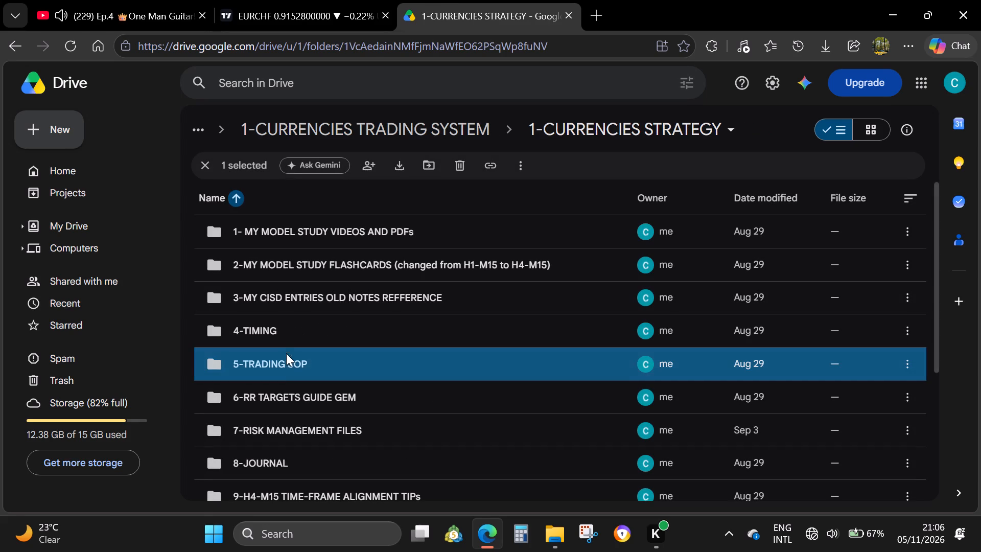
double_click(284, 356)
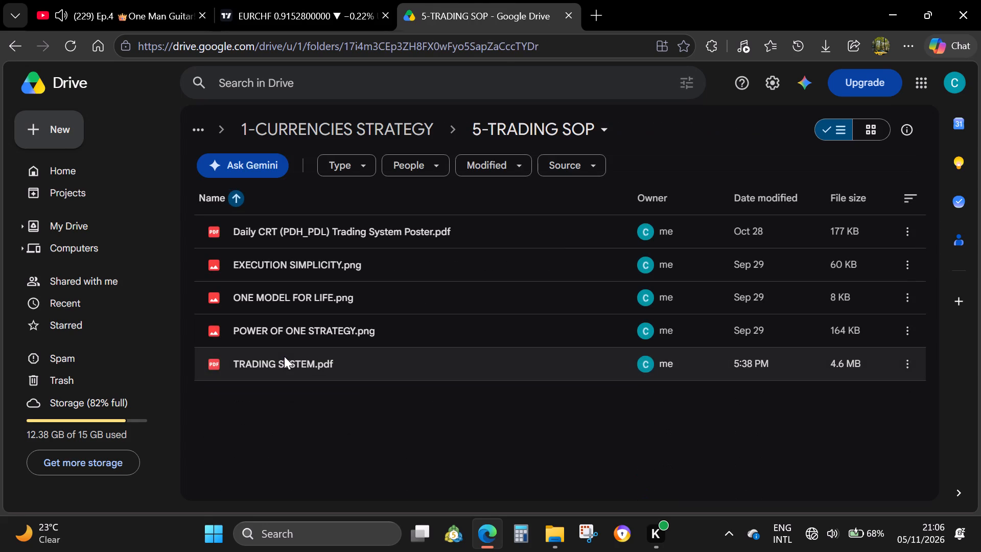
double_click(284, 356)
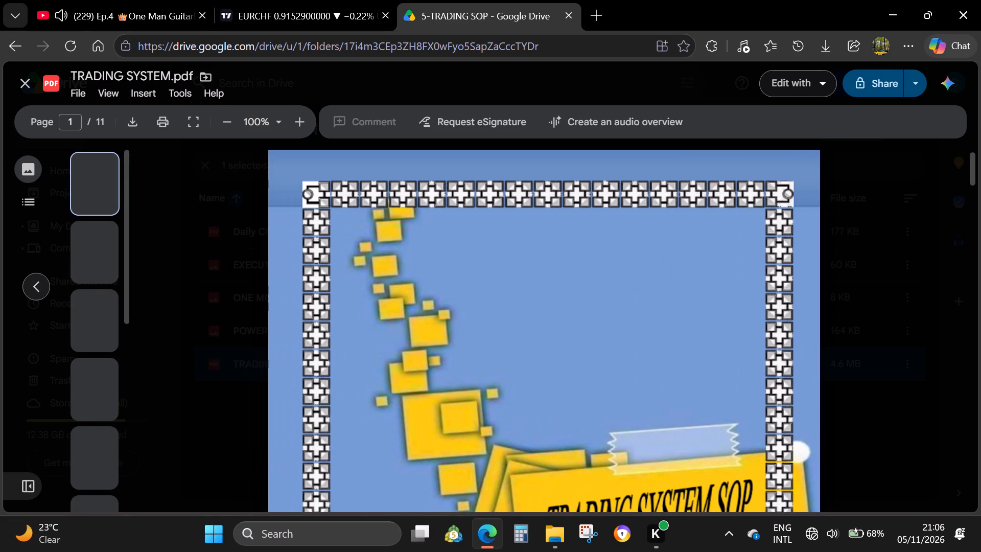
Look through the first two pages of TRADING SYSTEM.pdf.
scroll(384, 284, down, 4)
click(100, 249)
click(95, 169)
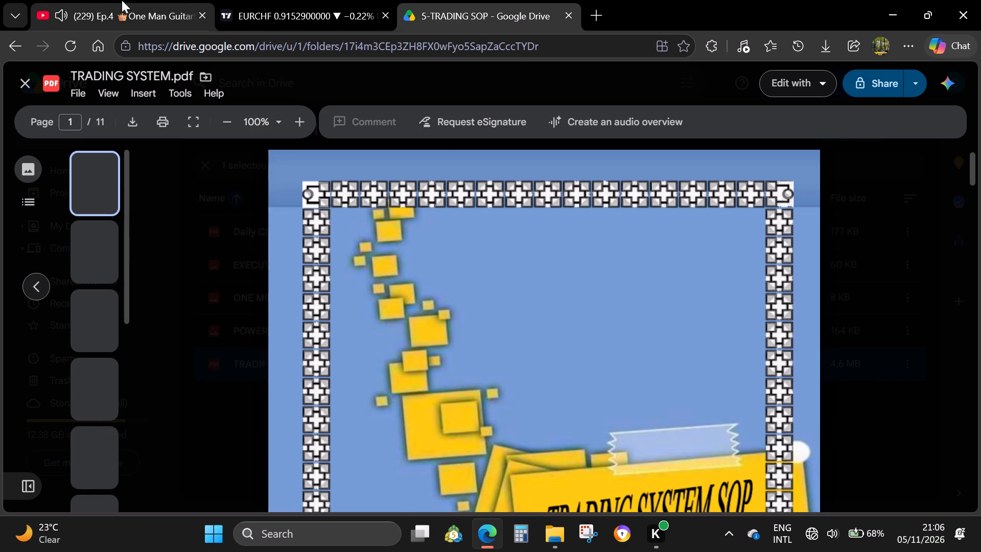
click(98, 0)
click(268, 0)
click(456, 0)
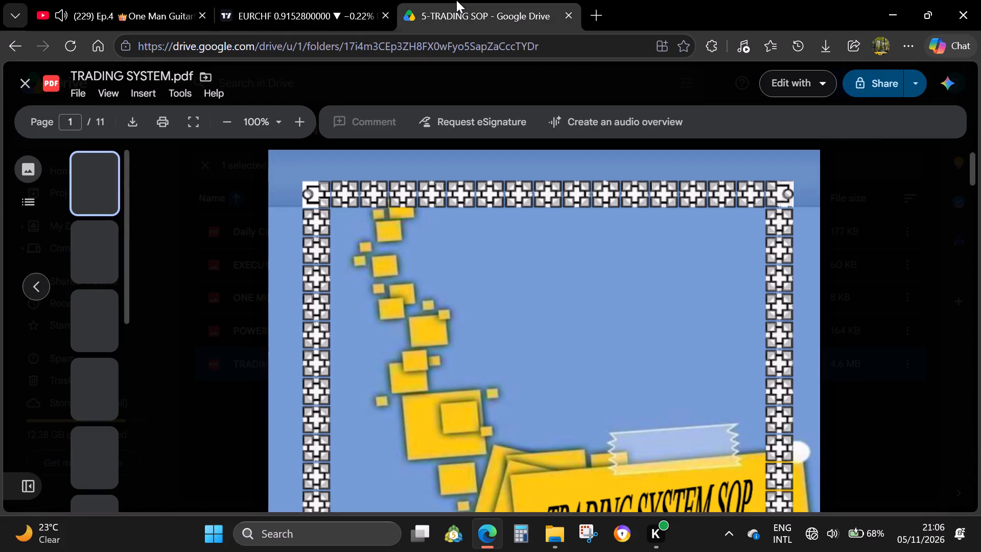
click(96, 239)
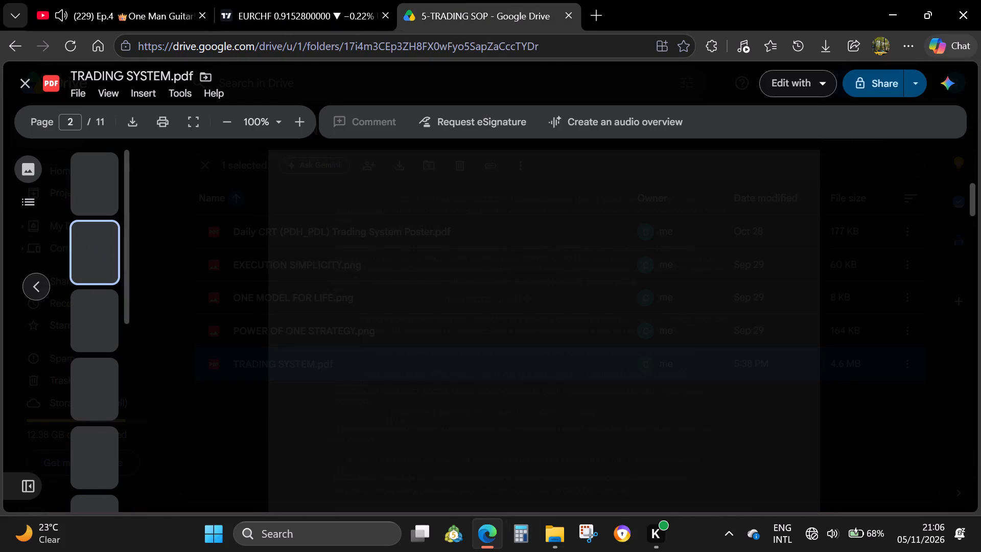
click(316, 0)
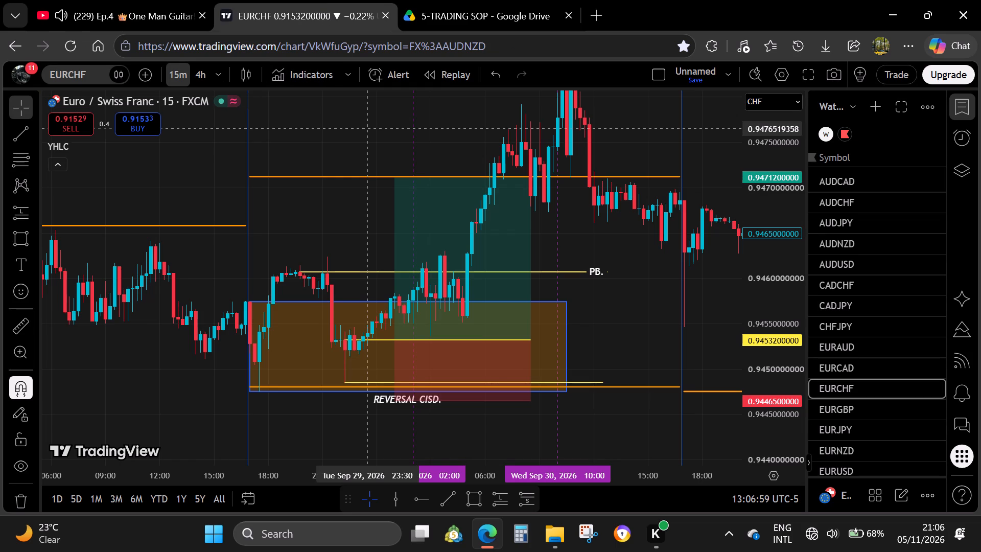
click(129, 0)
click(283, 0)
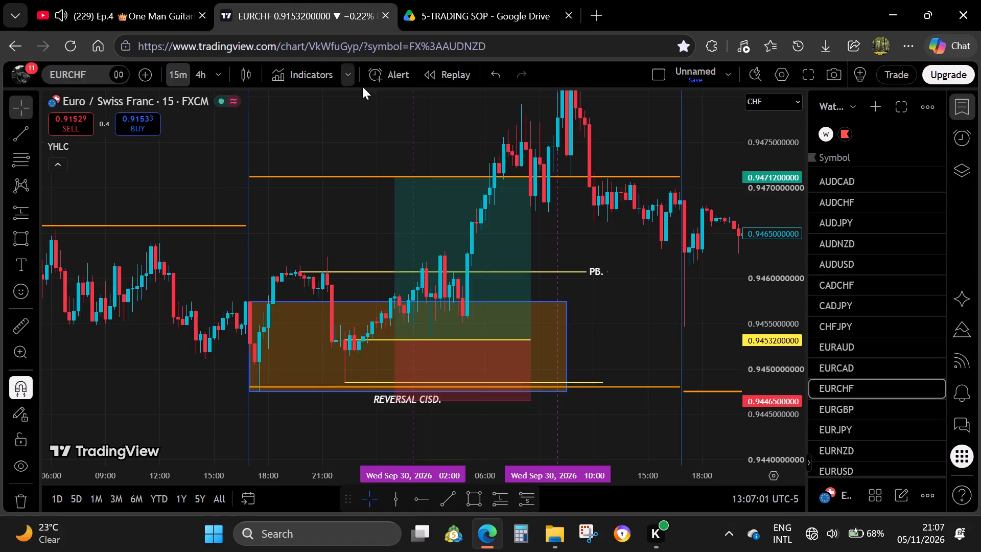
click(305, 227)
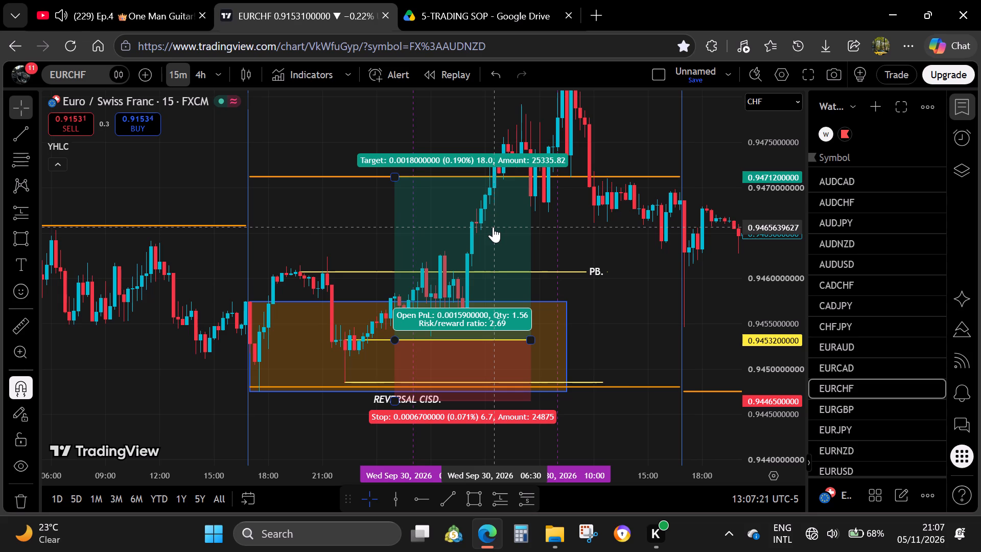
Return to TRADING SYSTEM.pdf in Google Drive, look through its opening pages and page thumbnails, and close it.
click(437, 0)
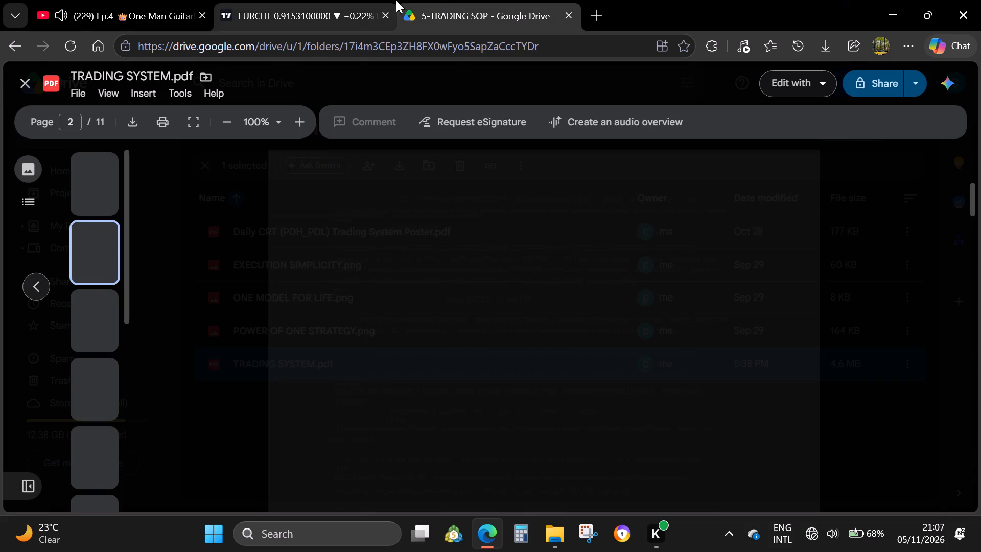
click(108, 305)
click(98, 160)
scroll(105, 291, down, 7)
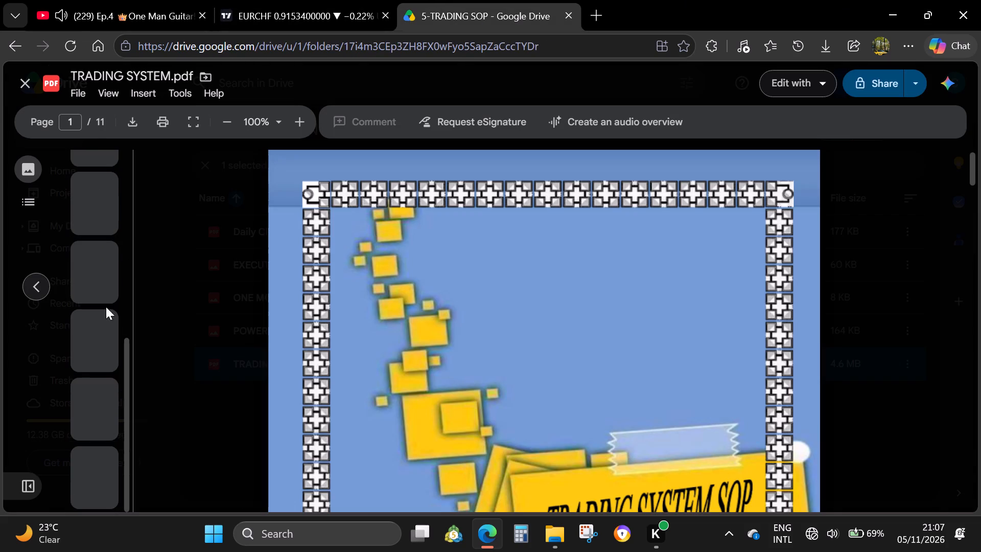
scroll(106, 307, down, 4)
scroll(105, 330, up, 4)
click(15, 79)
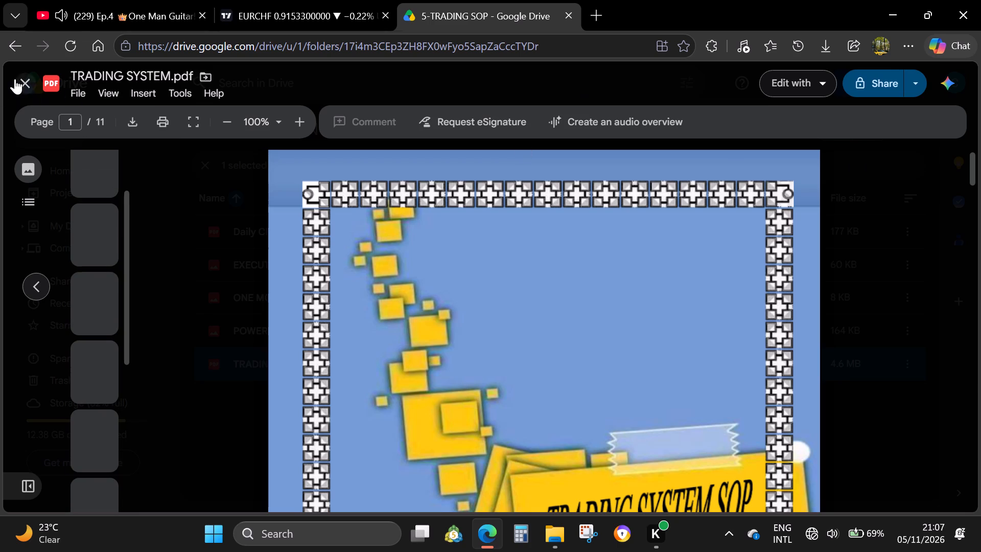
Reopen TRADING SYSTEM.pdf from the 5-TRADING SOP folder and look through its first two pages.
click(326, 357)
double_click(326, 357)
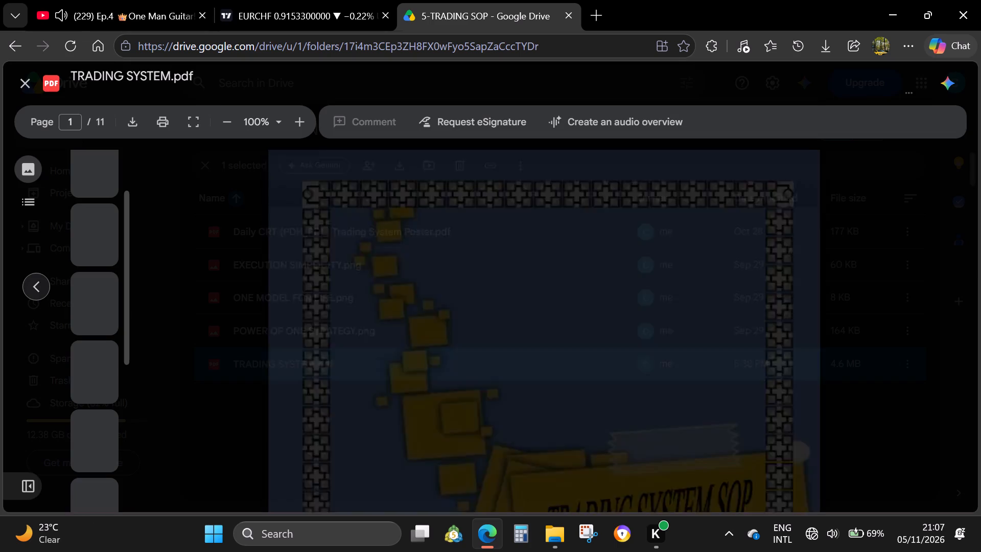
scroll(326, 310, down, 11)
scroll(505, 329, up, 1)
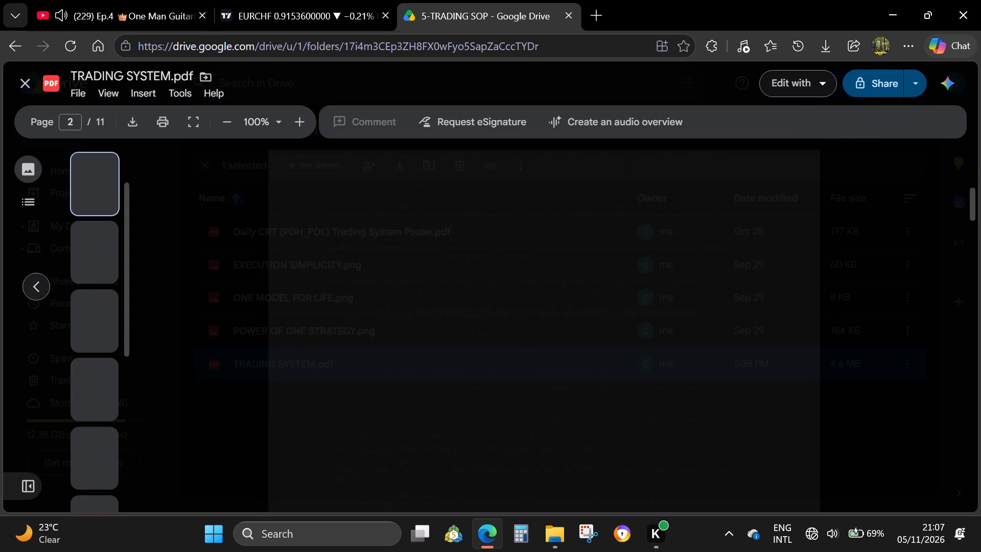
scroll(505, 329, up, 2)
scroll(505, 329, down, 2)
On the EURCHF chart, draw an unsnapped circle around the near-miss entry, centred at Sep 30 03:00 and about 0.94535, and re-enable the magnet.
click(309, 0)
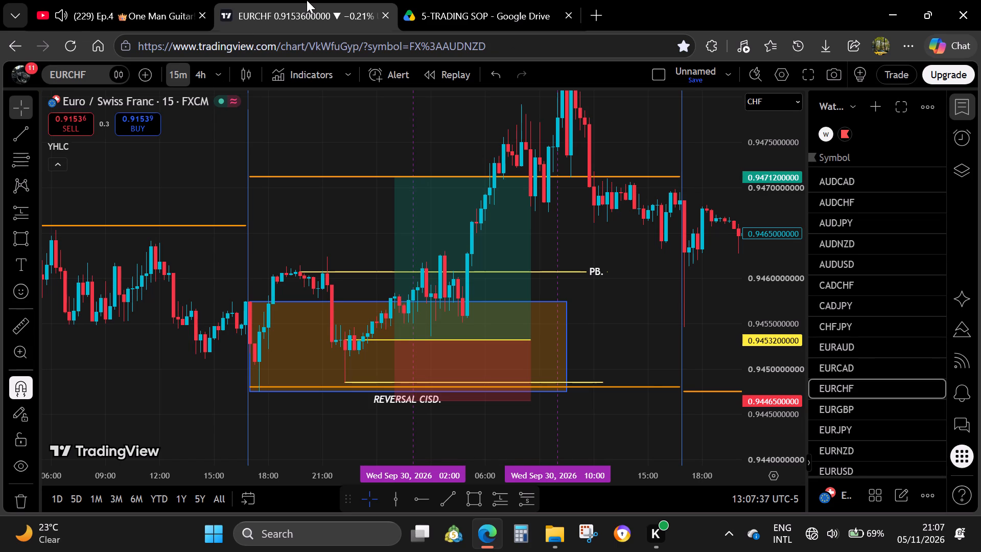
click(20, 394)
click(37, 245)
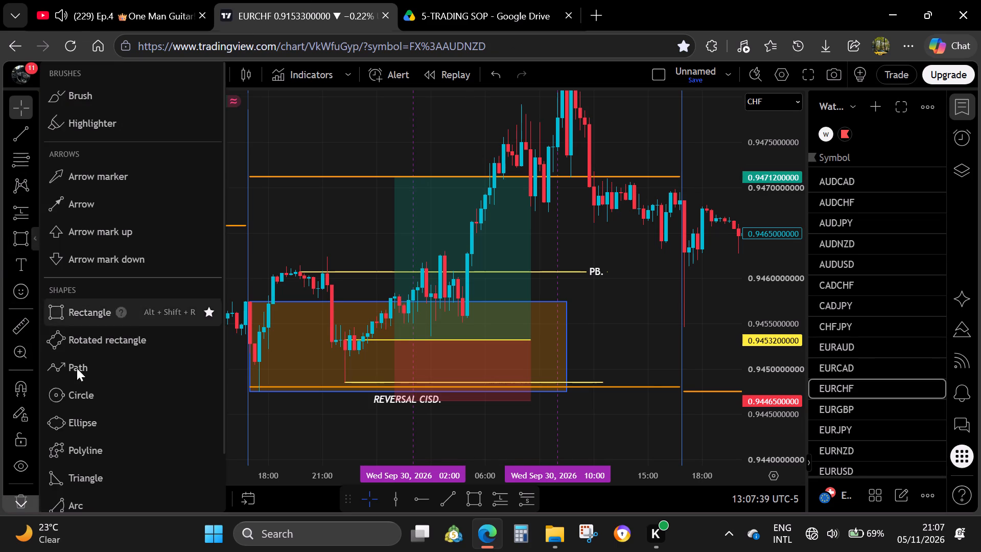
click(79, 392)
click(431, 337)
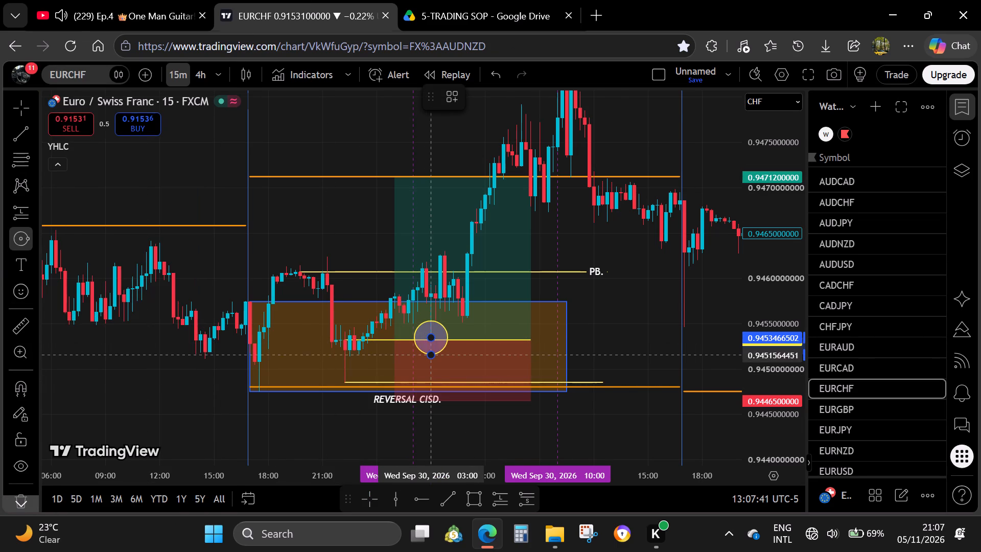
click(433, 355)
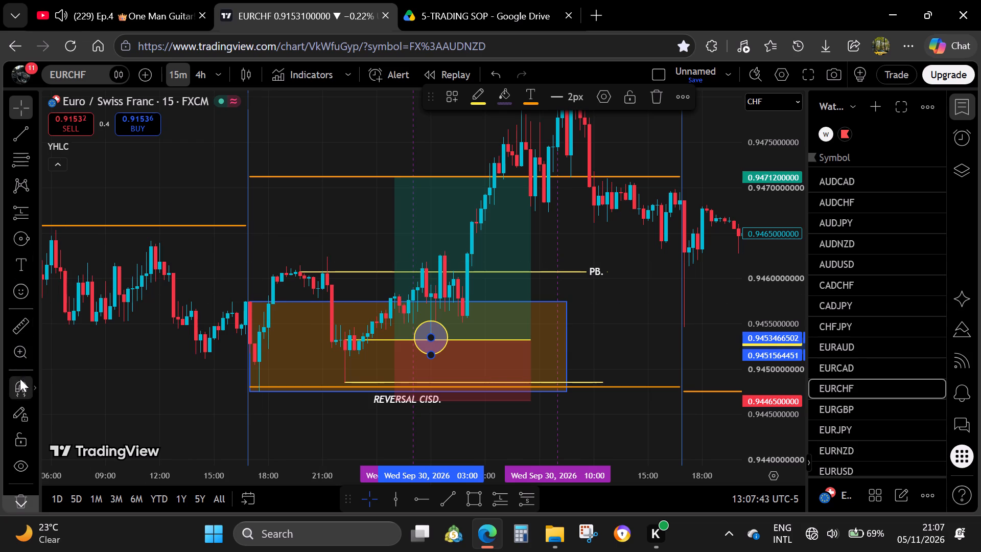
click(20, 380)
click(122, 351)
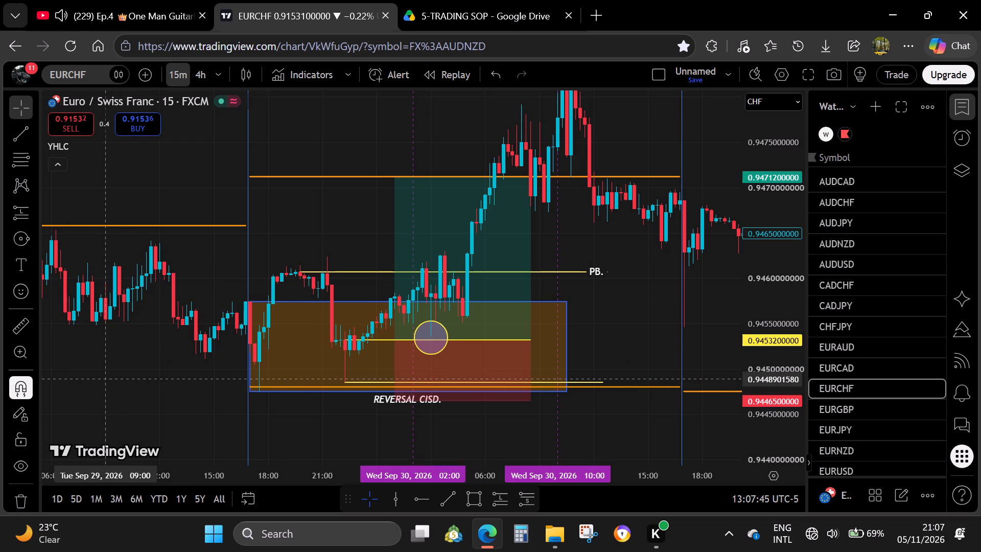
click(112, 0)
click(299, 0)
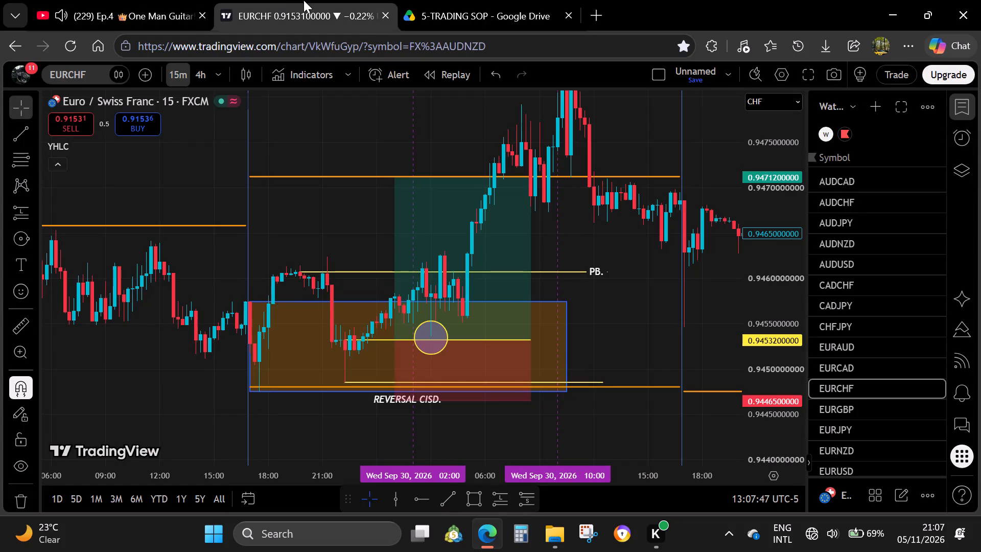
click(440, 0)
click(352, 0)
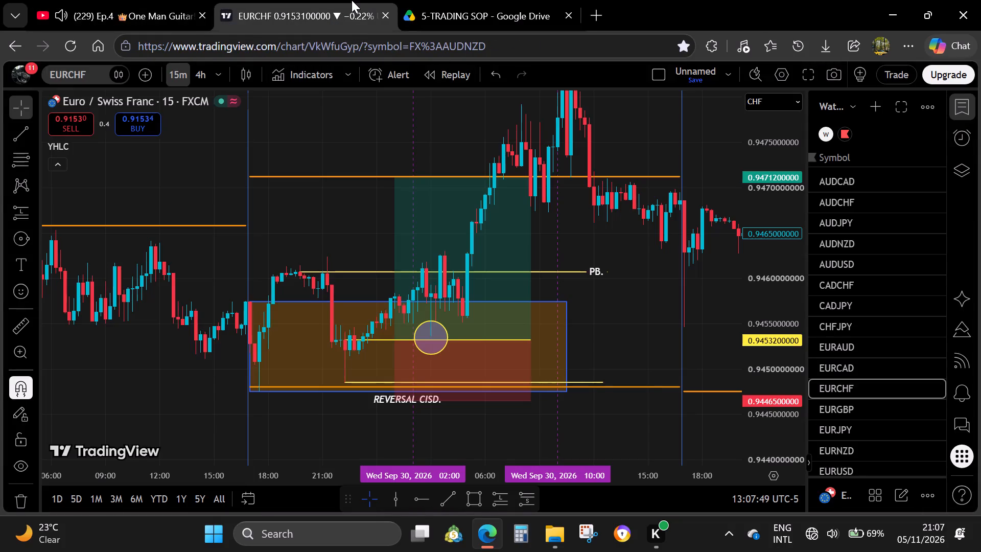
Hide the watchlist and examine earlier EURCHF 15-minute price action back to Sep 14–16, 2026.
scroll(477, 303, down, 6)
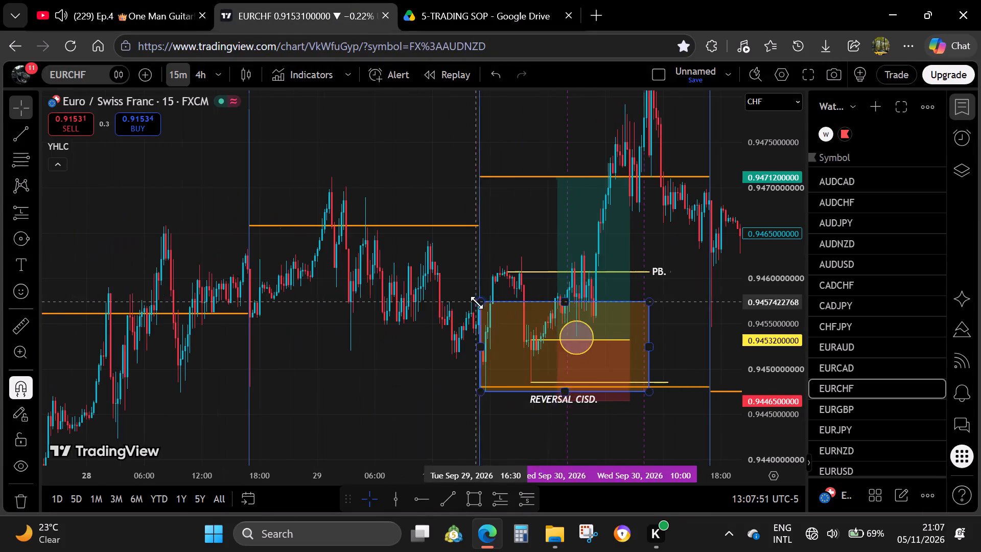
click(959, 103)
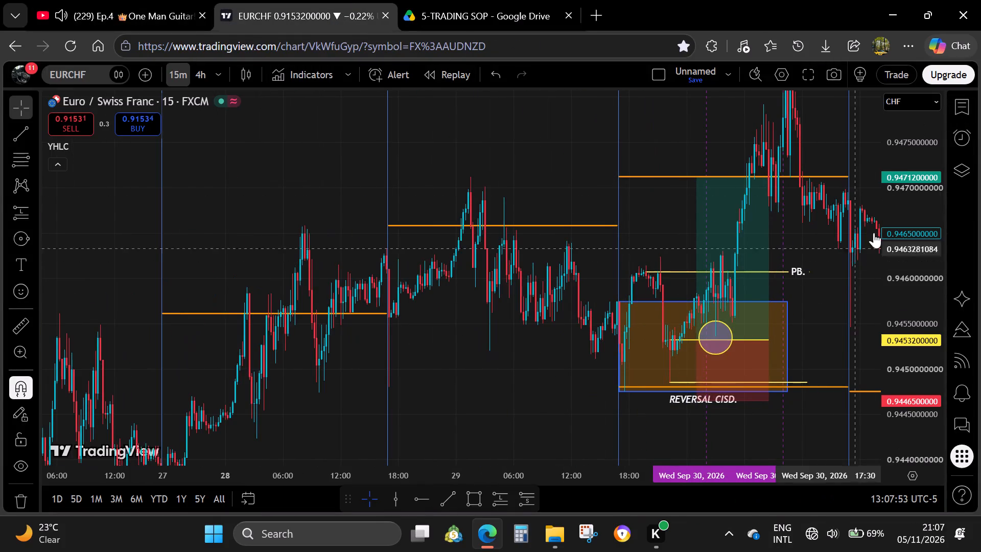
drag(895, 213, 894, 350)
drag(165, 359, 595, 242)
scroll(593, 248, down, 7)
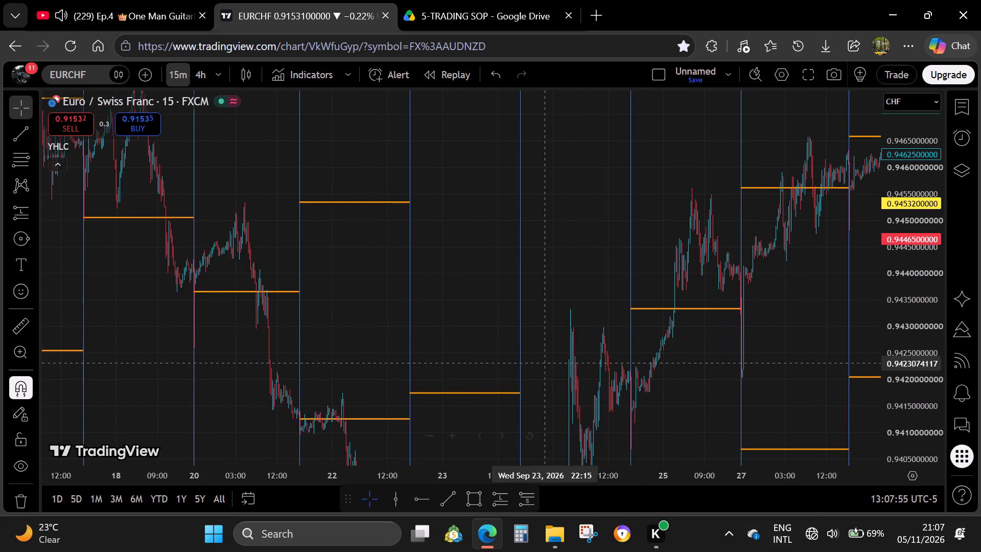
drag(264, 384, 551, 389)
drag(286, 149, 570, 316)
drag(422, 369, 690, 226)
drag(324, 407, 519, 435)
scroll(681, 363, up, 10)
drag(783, 399, 630, 335)
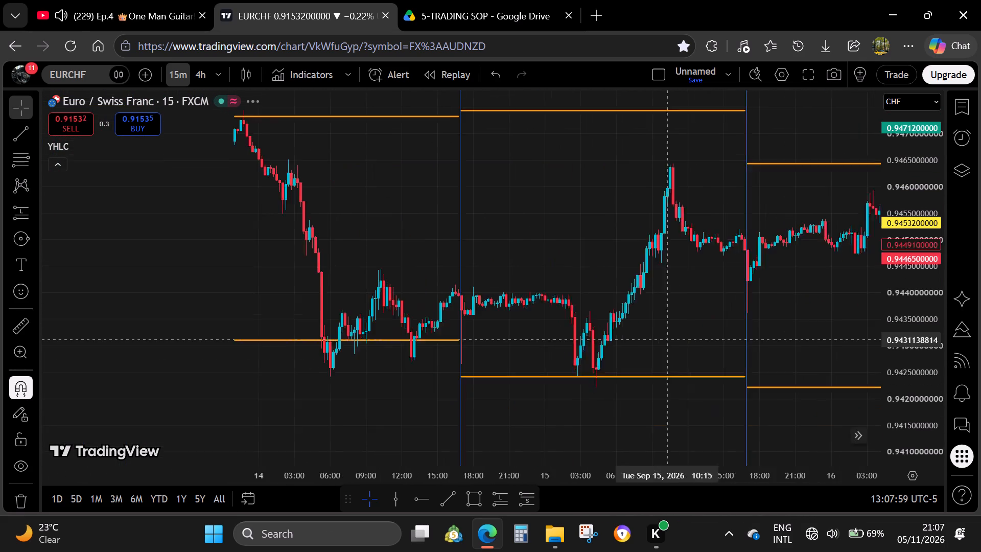
drag(630, 335, 624, 335)
scroll(628, 342, up, 2)
drag(902, 416, 901, 399)
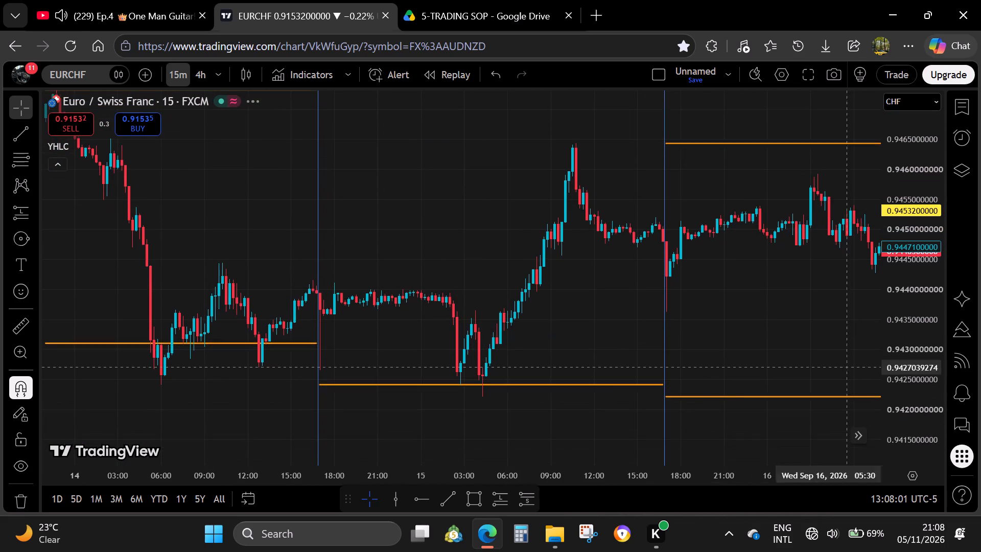
scroll(620, 368, up, 2)
drag(516, 340, 637, 322)
drag(923, 420, 865, 342)
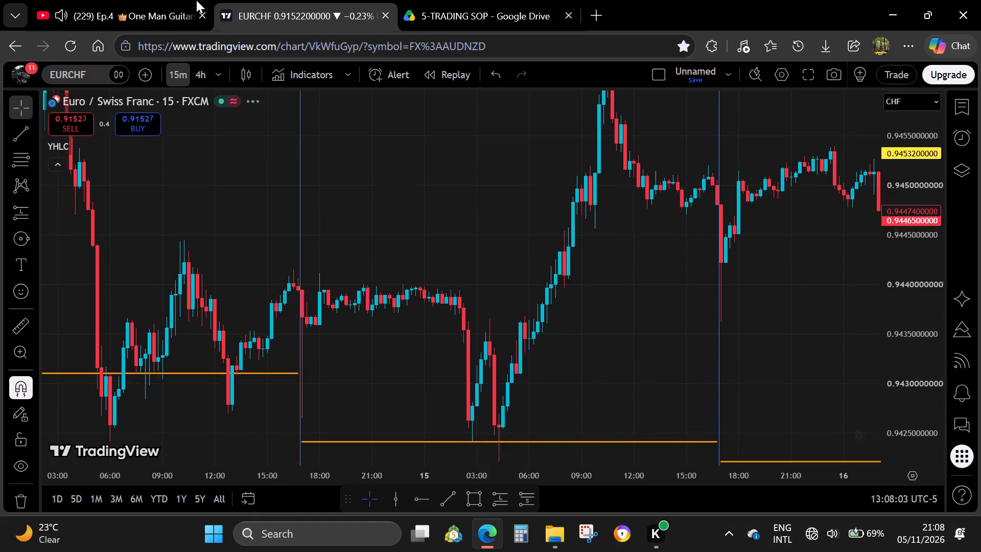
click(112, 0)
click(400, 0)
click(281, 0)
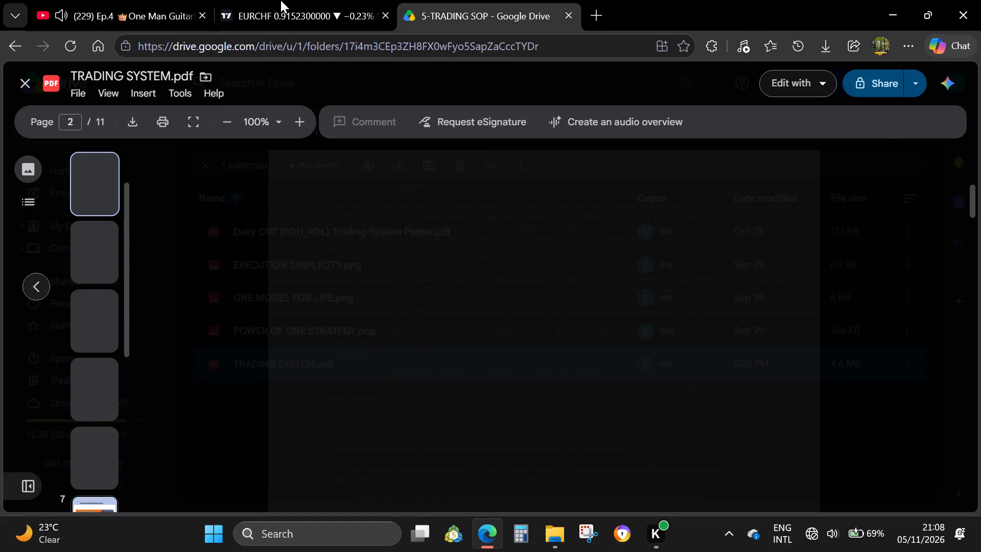
Draw two short horizontal trend lines starting at about Sep 15 05:45, one at 0.94361 and one at 0.94331.
drag(536, 365, 484, 288)
drag(494, 349, 496, 374)
click(440, 500)
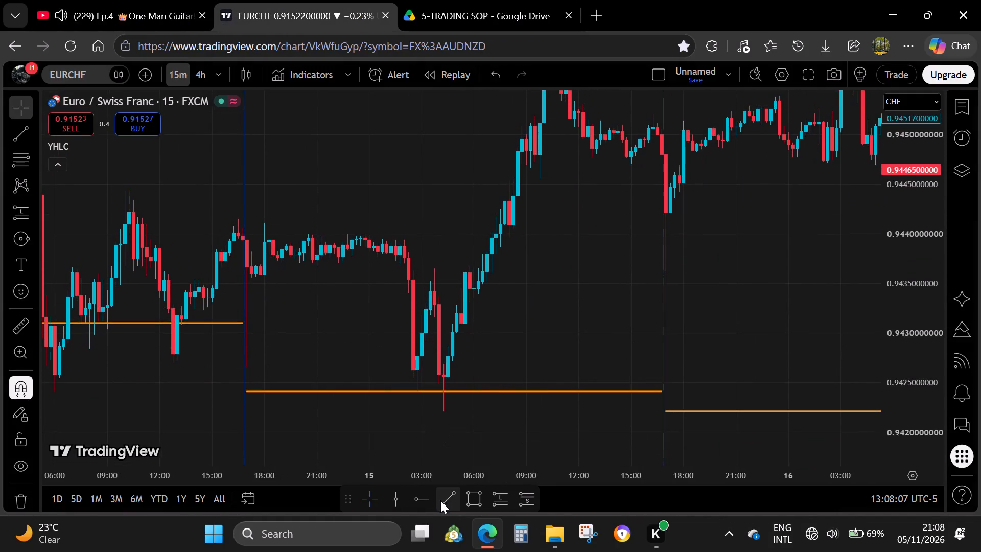
click(470, 272)
shift+click(551, 281)
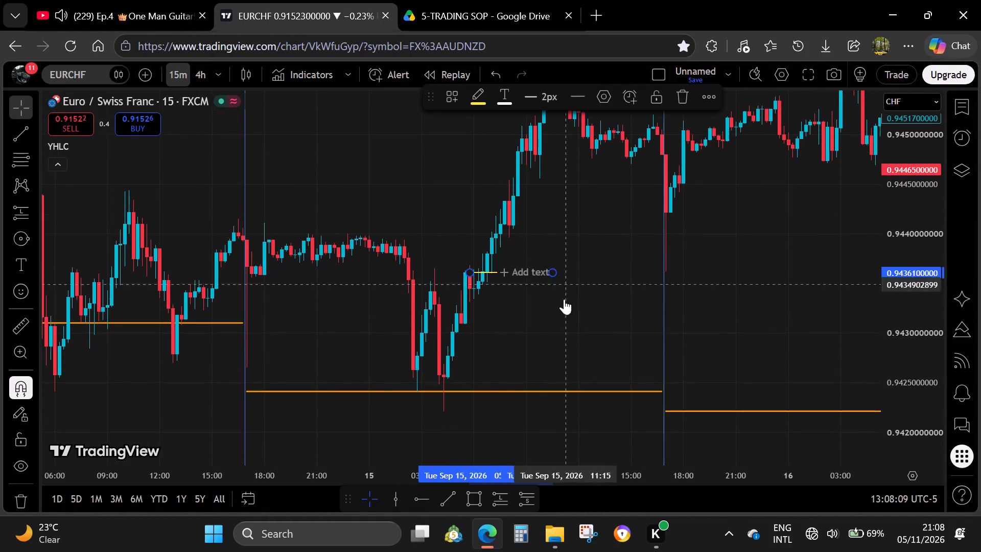
click(450, 488)
click(471, 301)
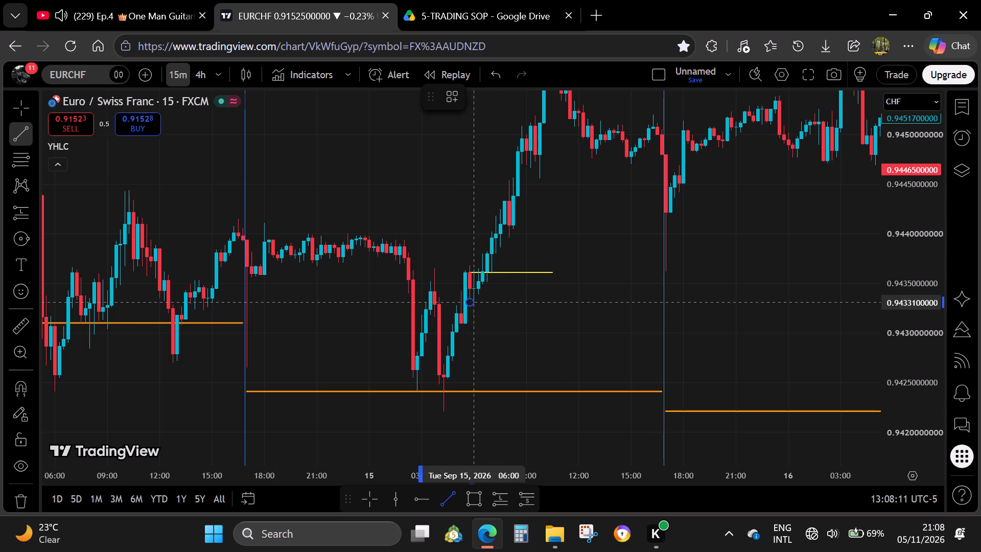
shift+click(564, 306)
Draw a rectangle from Sep 15 03:45 to 13:45 between 0.94342 and 0.94221, and apply the REVERSAL CISD. template.
click(472, 501)
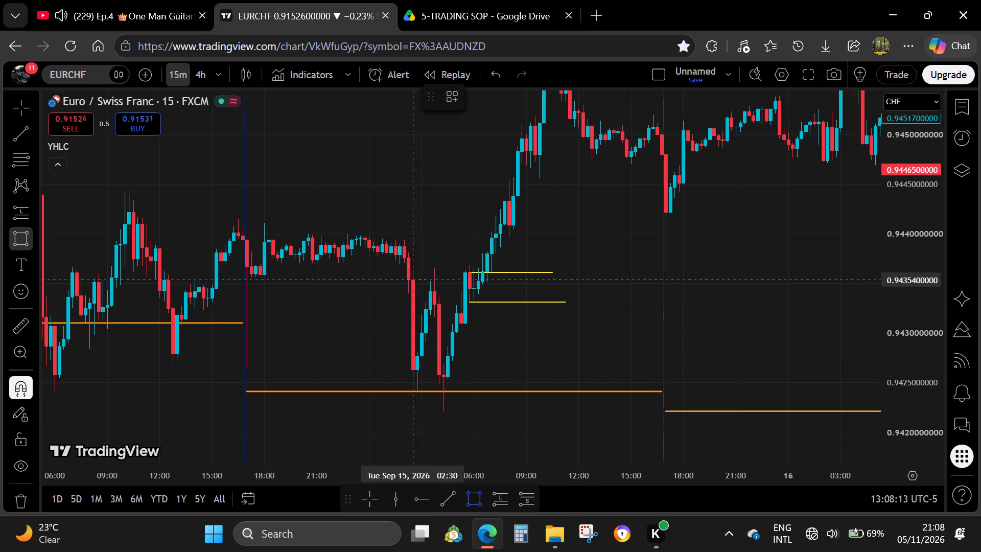
click(435, 292)
click(443, 417)
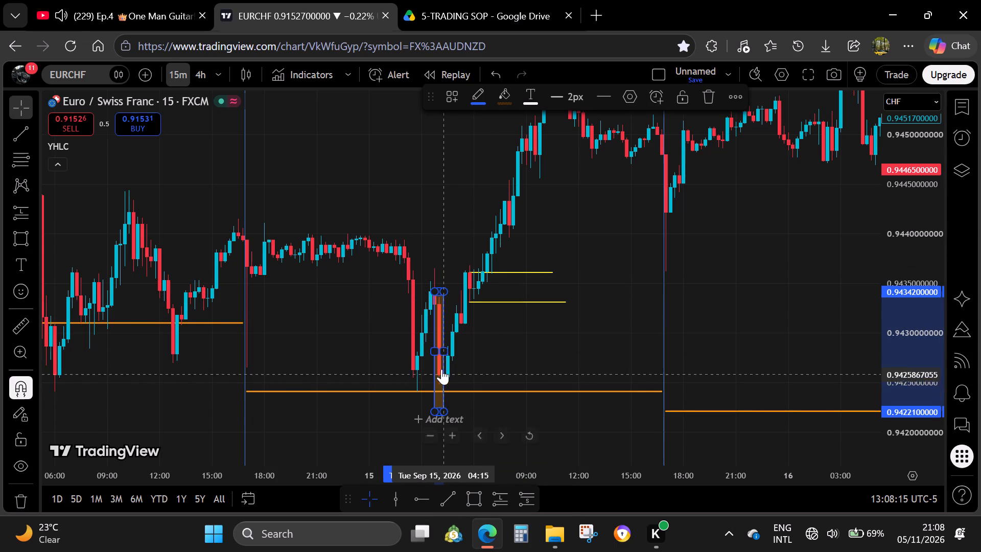
drag(445, 356, 611, 373)
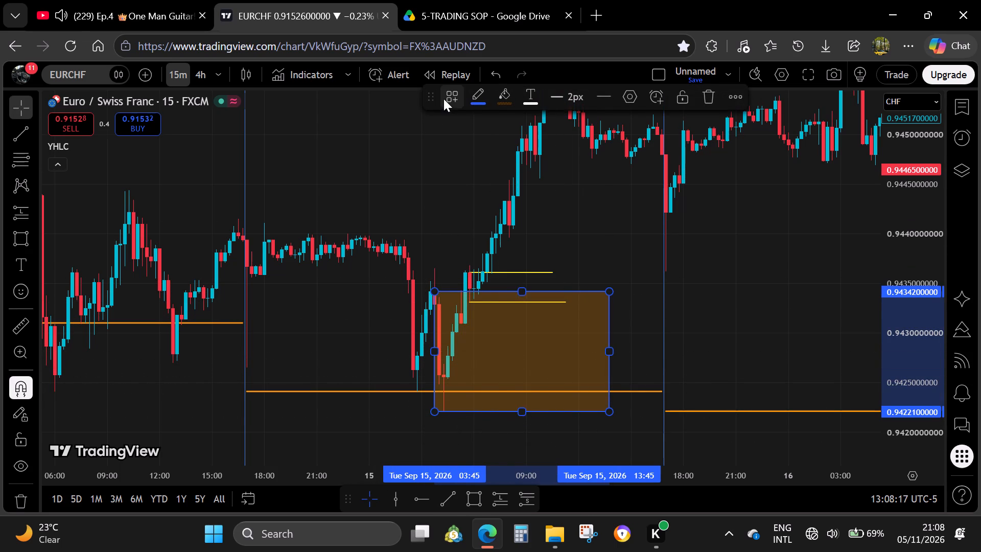
click(443, 99)
click(490, 174)
click(564, 234)
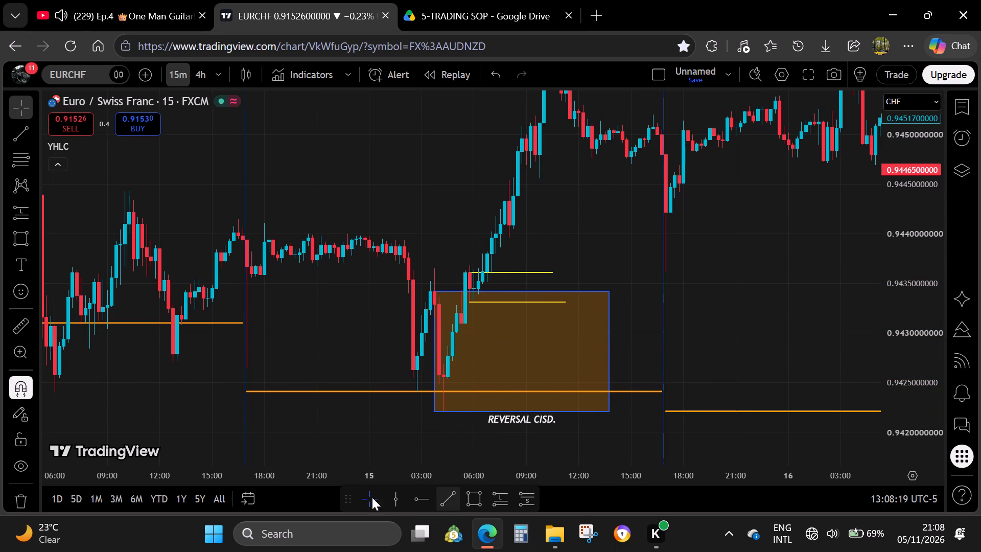
Add vertical lines at Sep 15 02:00 and Sep 15 10:00.
click(389, 504)
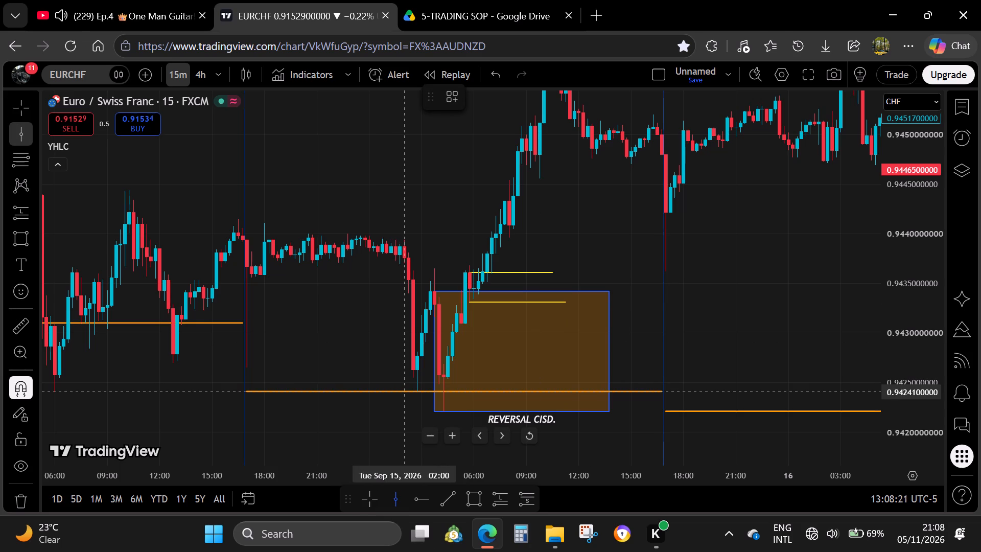
click(404, 434)
click(391, 495)
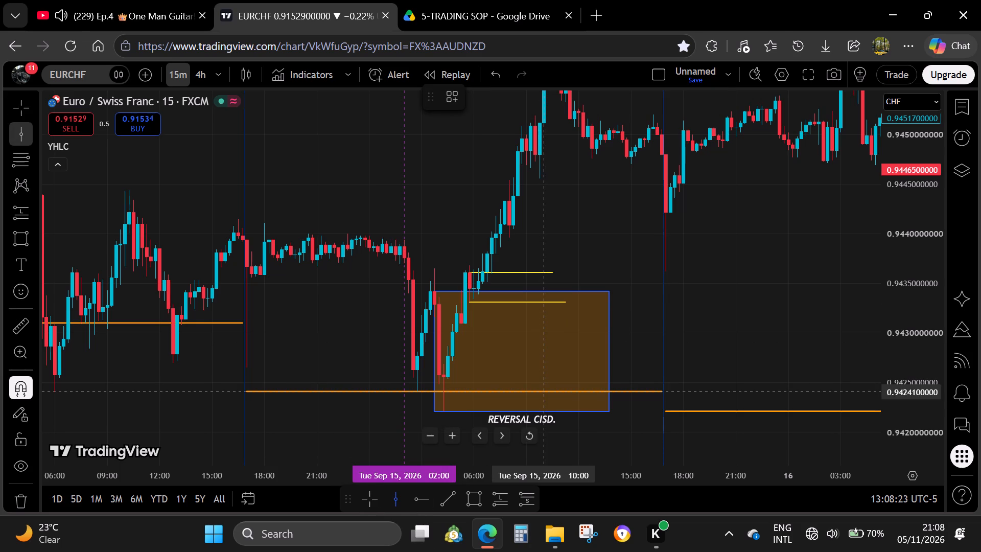
click(546, 448)
Place a long position at Sep 15 05:45 with its entry at 0.94331, and apply a saved template to it.
drag(642, 327, 636, 364)
click(495, 493)
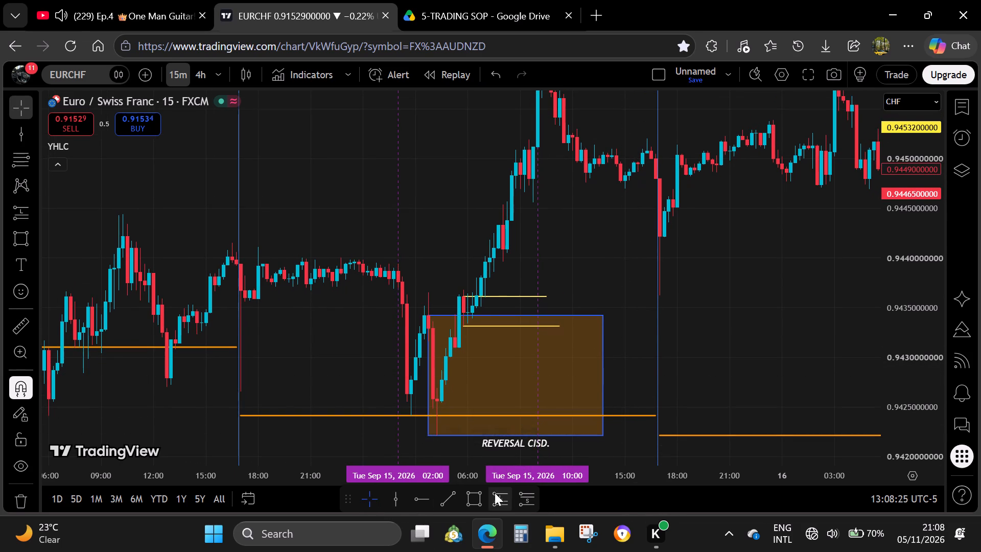
click(465, 326)
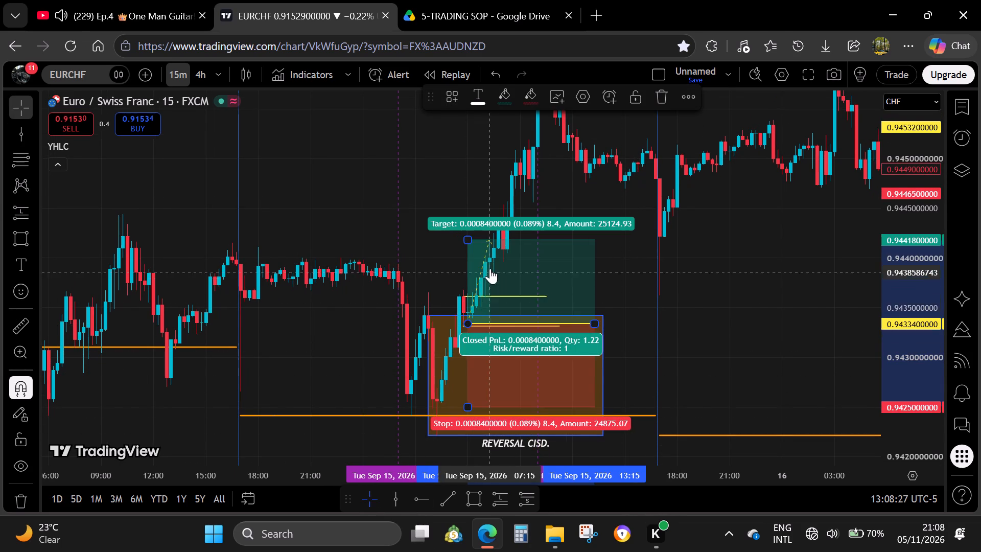
click(465, 327)
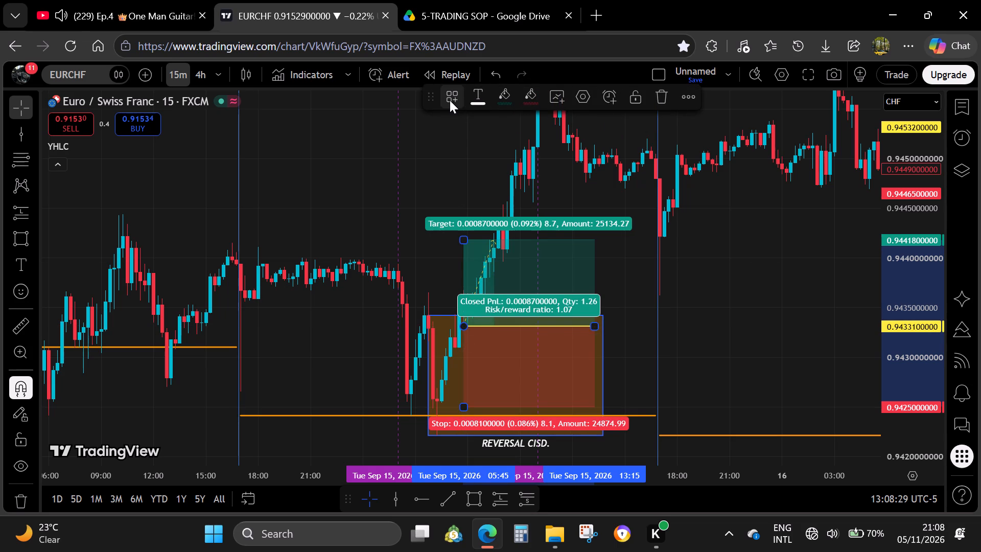
click(450, 100)
click(480, 176)
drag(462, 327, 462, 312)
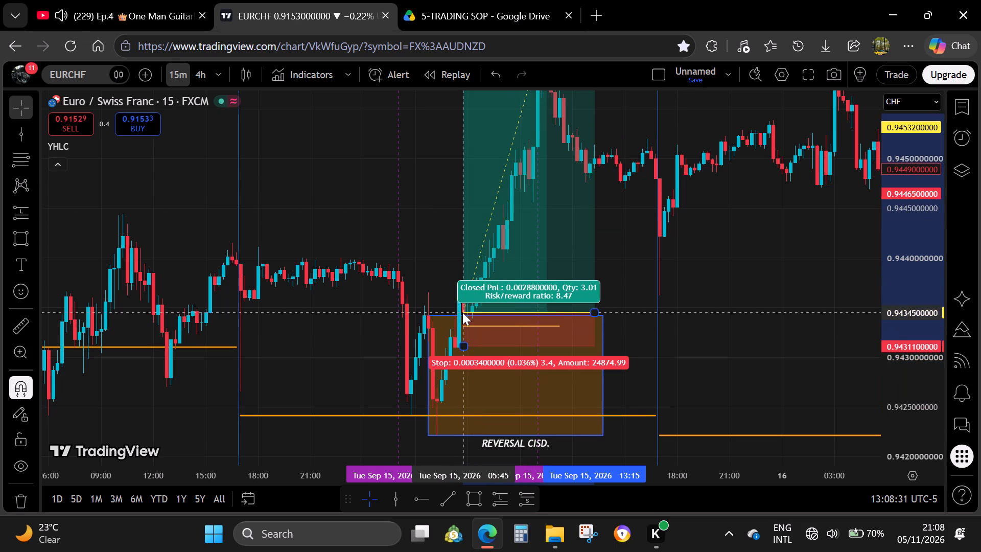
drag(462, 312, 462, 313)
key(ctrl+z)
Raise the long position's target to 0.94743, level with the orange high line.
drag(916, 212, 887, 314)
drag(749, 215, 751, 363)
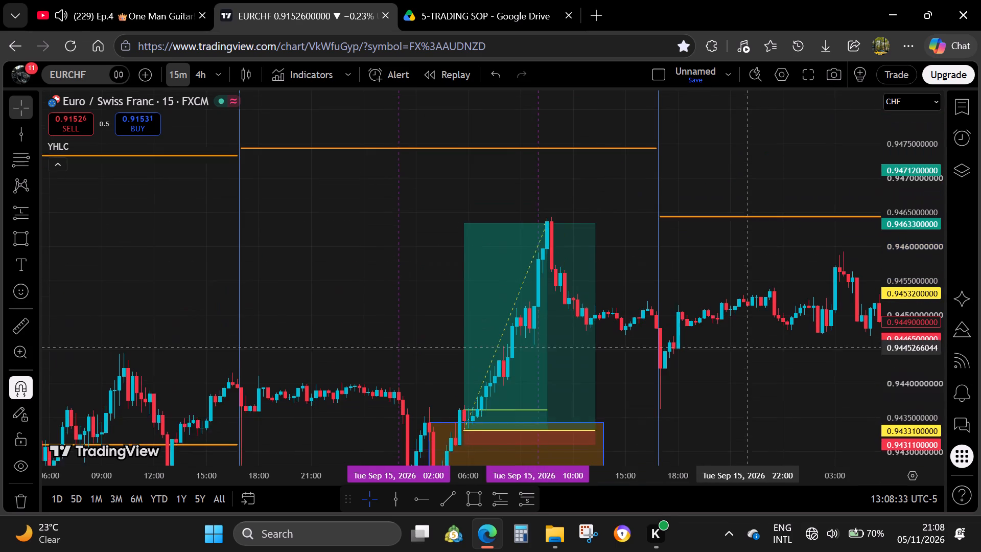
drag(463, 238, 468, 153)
Move the long position's entry to 0.94361, on the upper yellow line, and set its profit level to 150 ticks.
drag(438, 346, 462, 167)
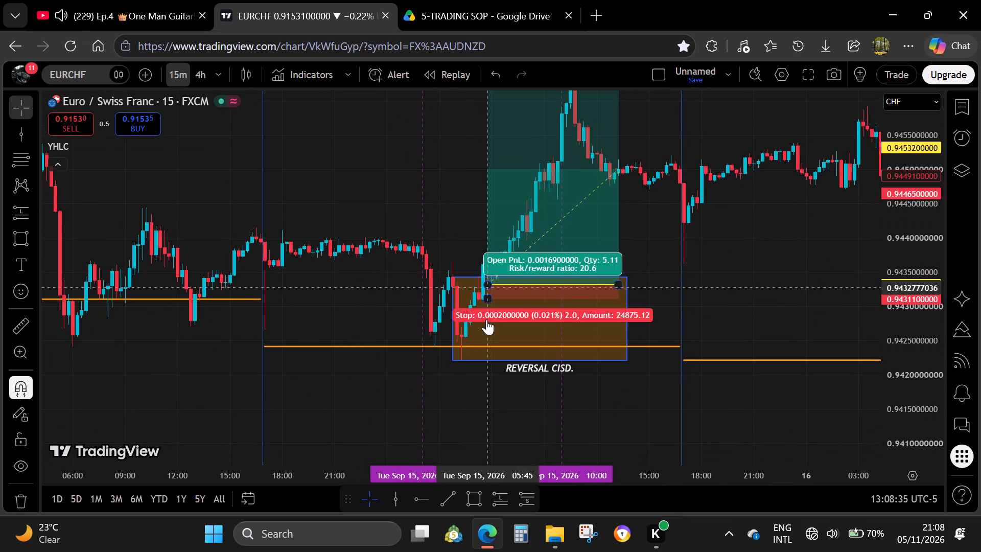
drag(485, 284, 486, 263)
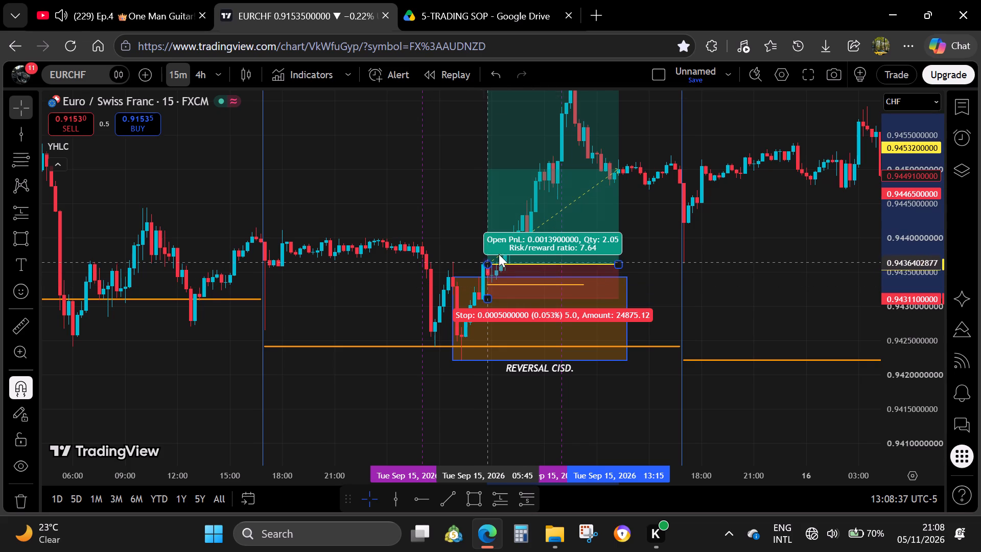
click(577, 96)
scroll(527, 272, down, 4)
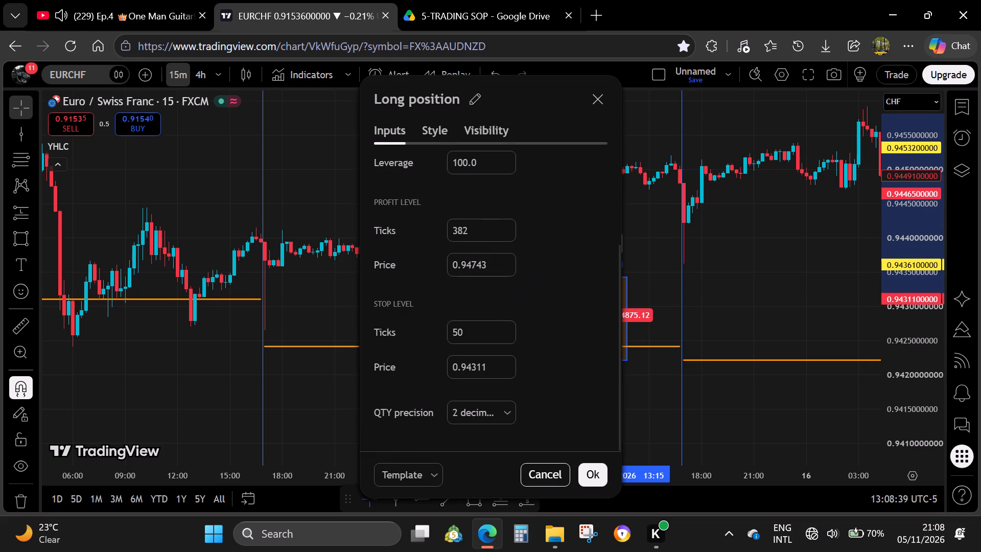
drag(476, 233, 424, 220)
text(150)
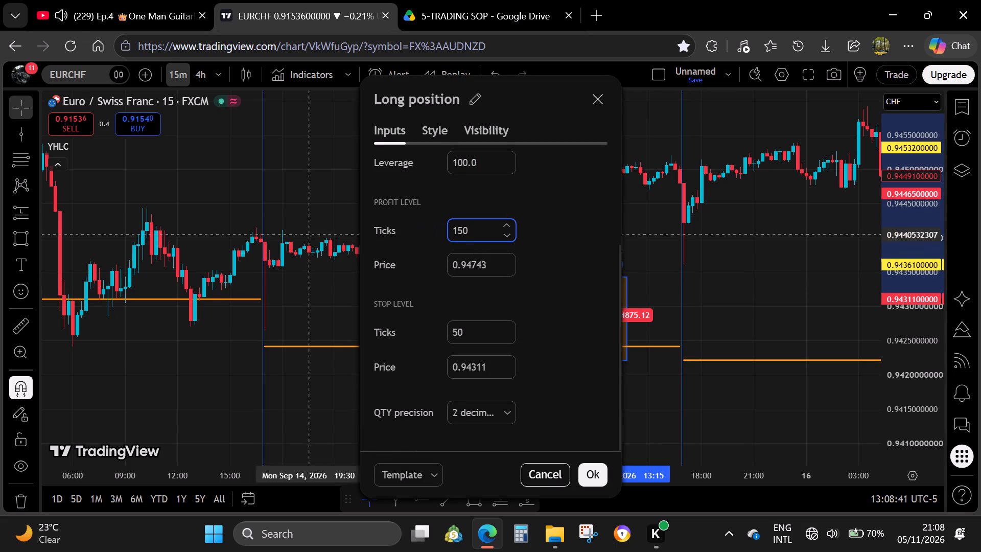
click(596, 480)
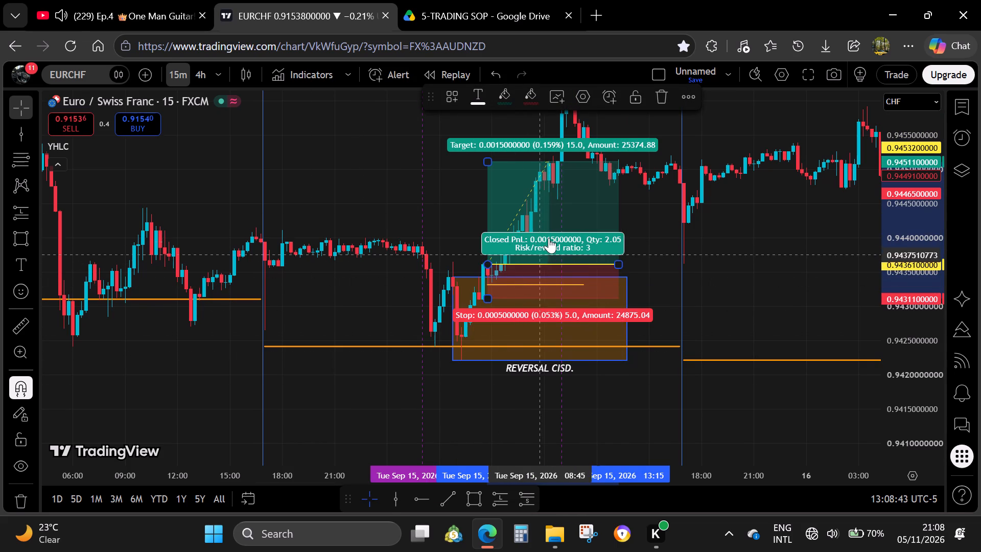
Shift the long position to start at Sep 15 06:45 and shorten it to end at about 11:15.
drag(543, 233, 565, 233)
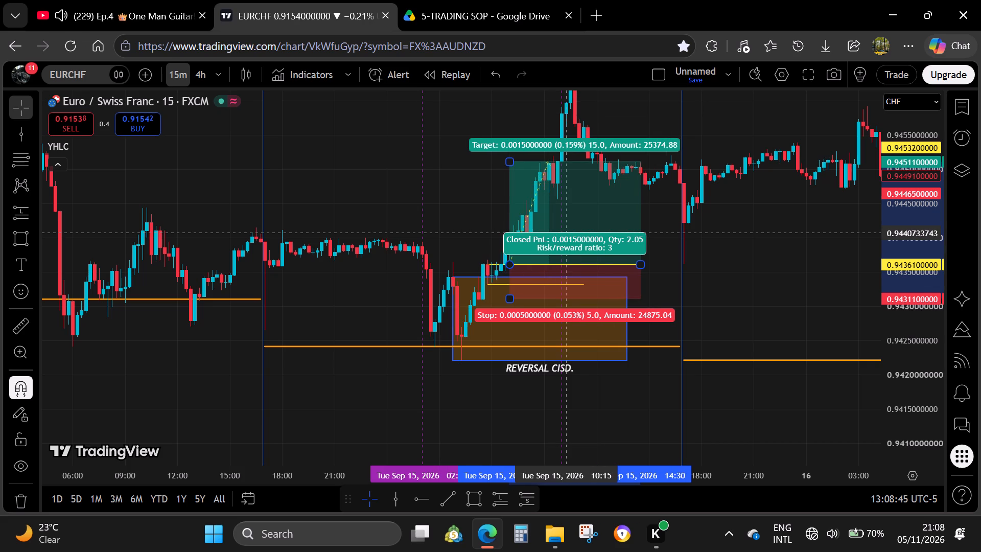
drag(565, 233, 560, 233)
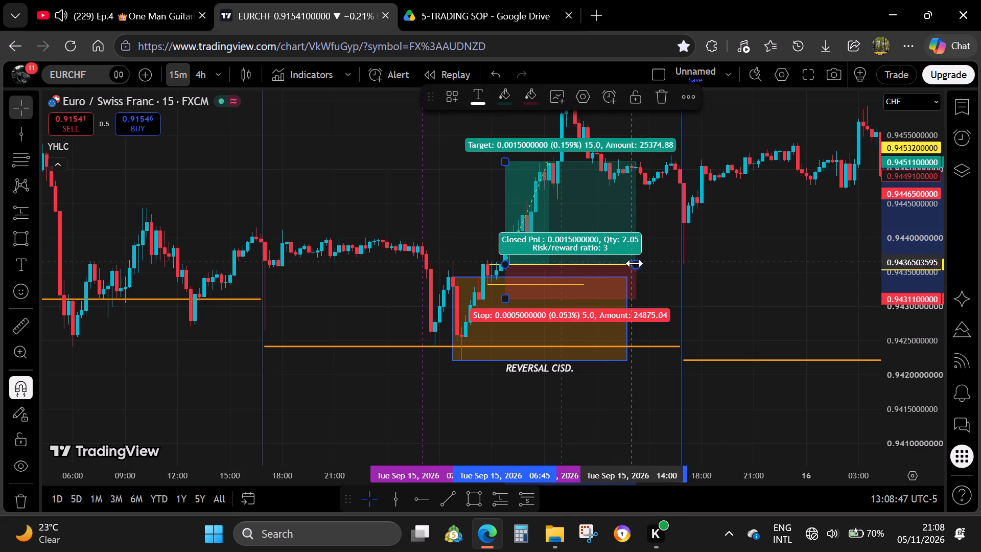
drag(637, 265, 583, 324)
click(644, 240)
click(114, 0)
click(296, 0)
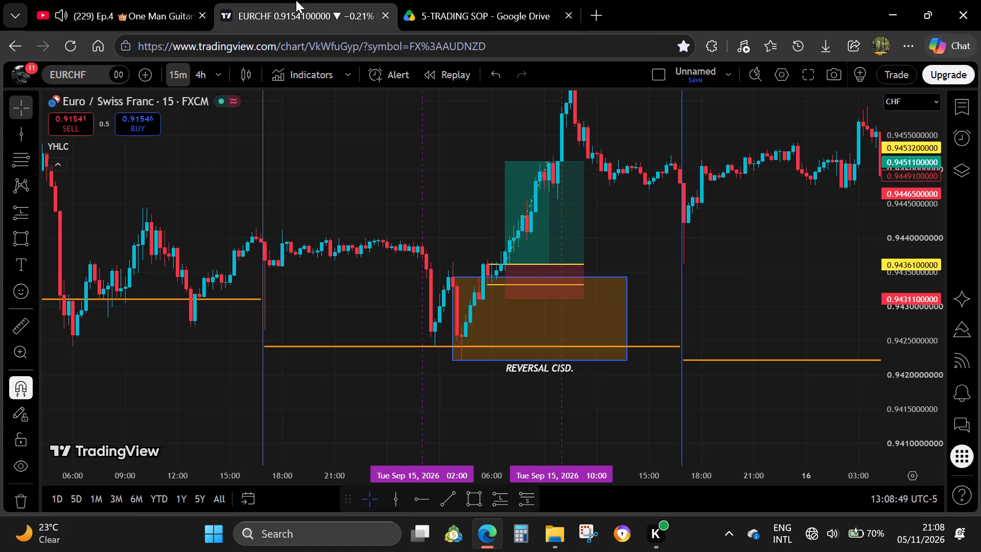
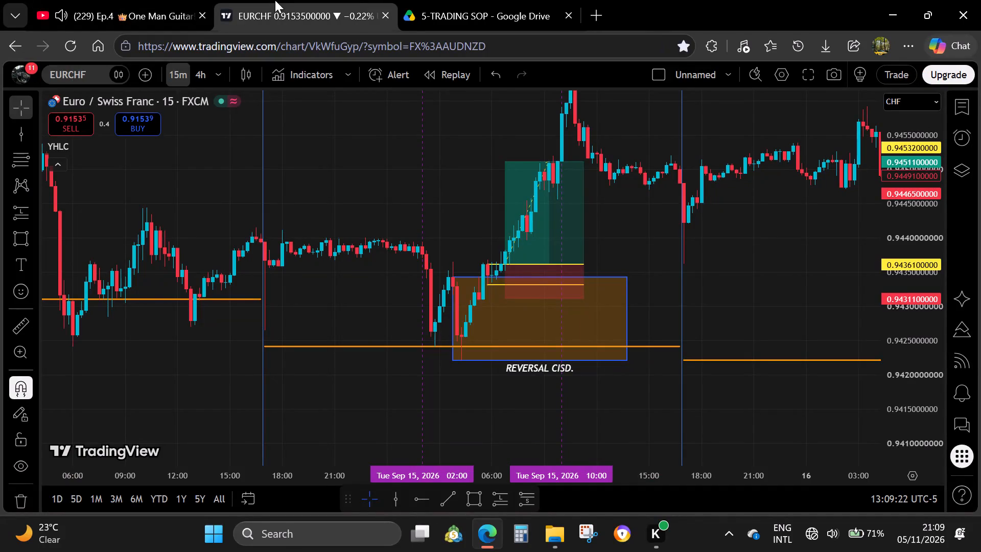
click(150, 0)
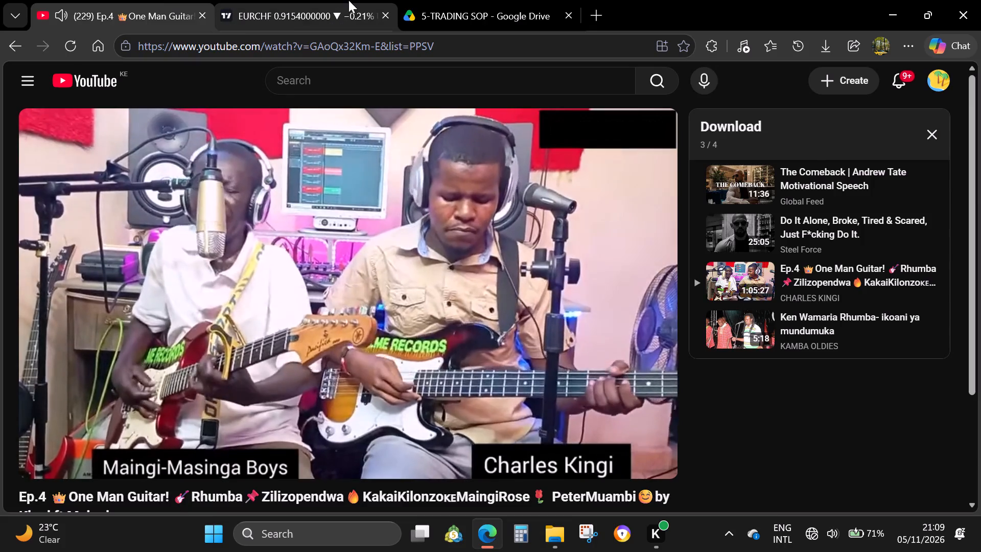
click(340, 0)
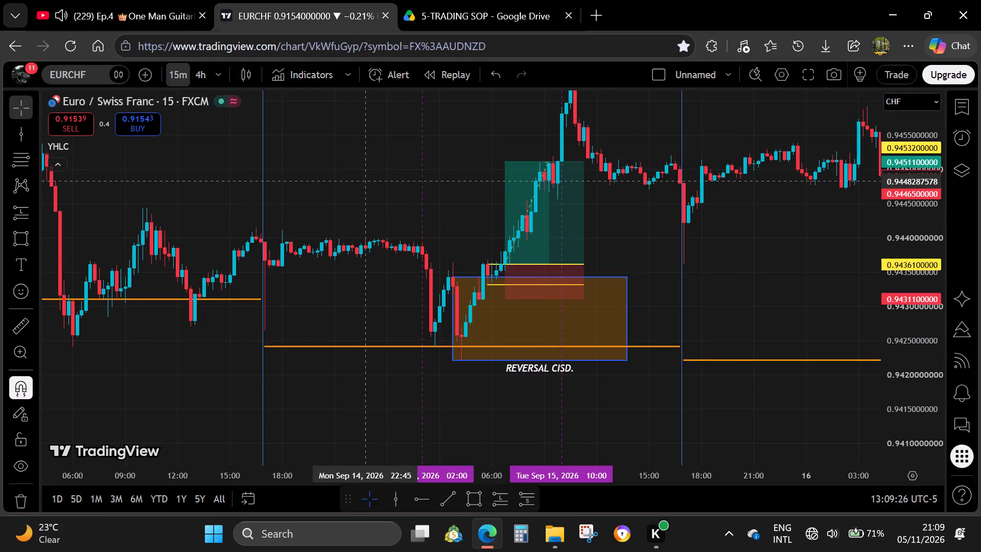
Examine the EURCHF 15-minute price action around the Sep 15 trade, from about Sep 7 to Sep 22, for another setup.
scroll(366, 176, down, 7)
drag(573, 154, 519, 223)
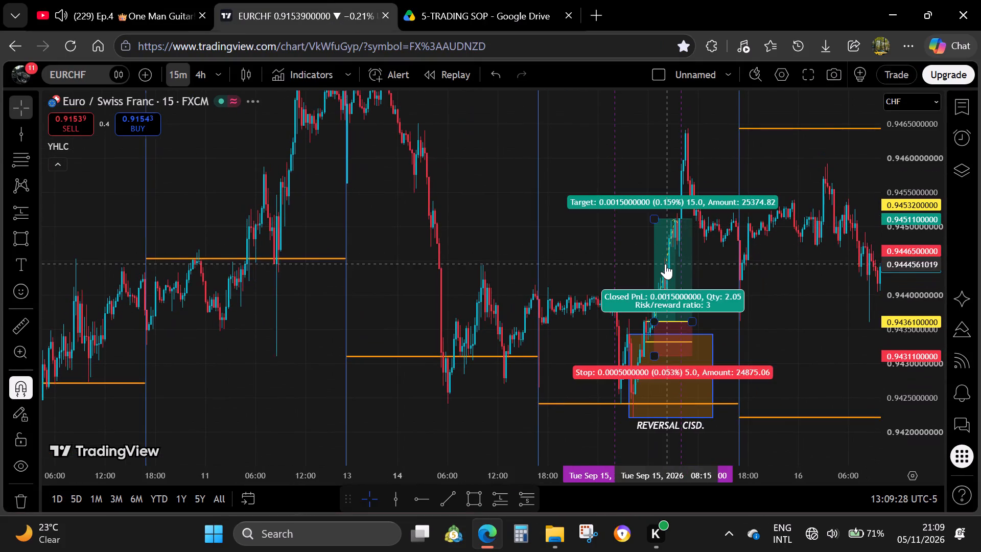
drag(913, 198, 858, 305)
drag(316, 290, 651, 271)
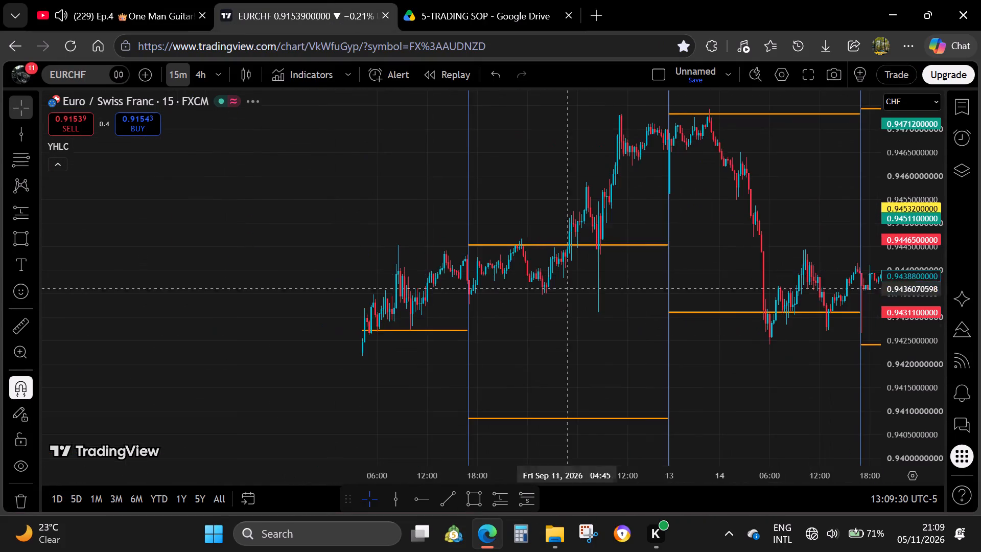
drag(229, 333, 598, 275)
drag(449, 326, 616, 205)
drag(700, 294, 218, 322)
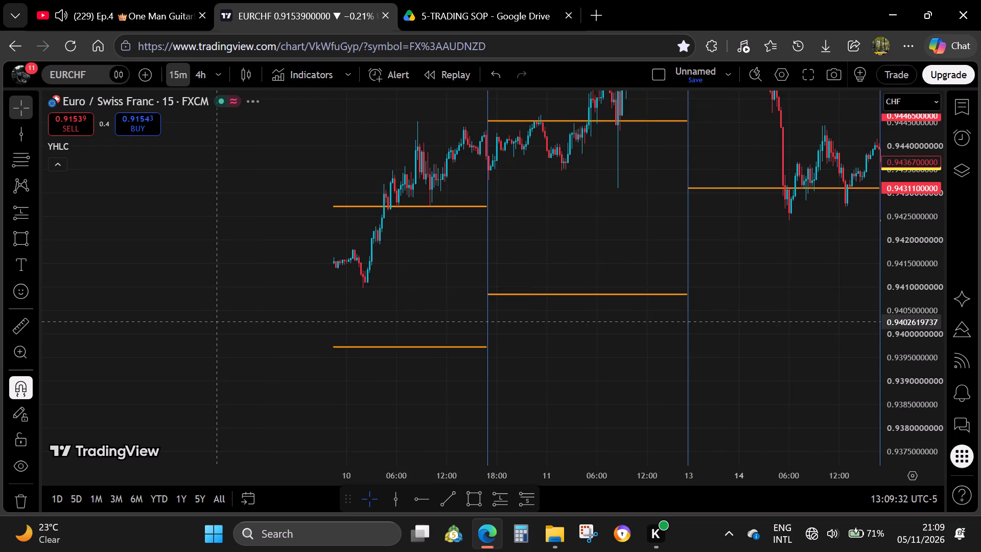
drag(221, 256, 463, 304)
drag(591, 285, 604, 281)
click(84, 0)
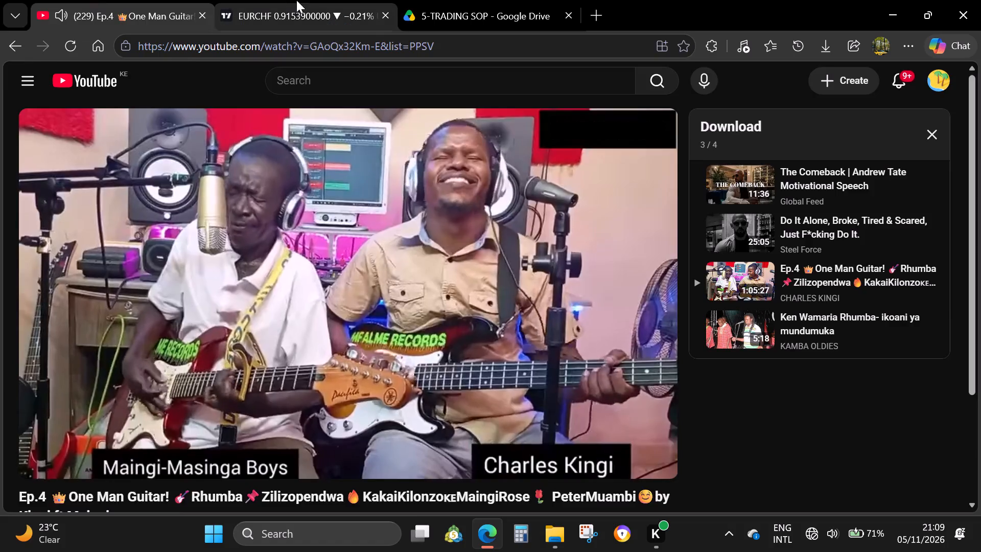
click(298, 0)
drag(505, 244, 464, 267)
drag(569, 285, 338, 308)
drag(572, 224, 218, 353)
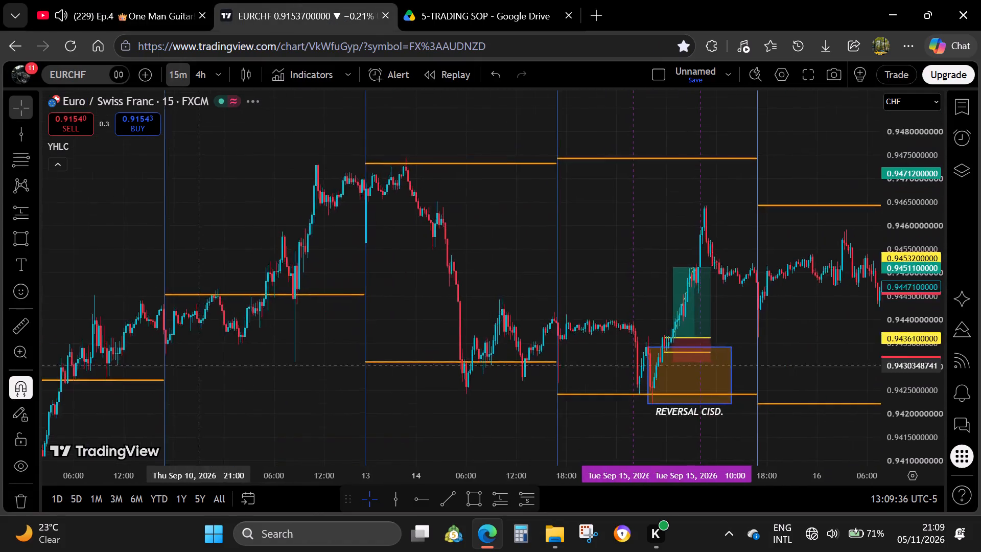
drag(218, 353, 720, 190)
drag(179, 295, 916, 290)
drag(707, 292, 240, 302)
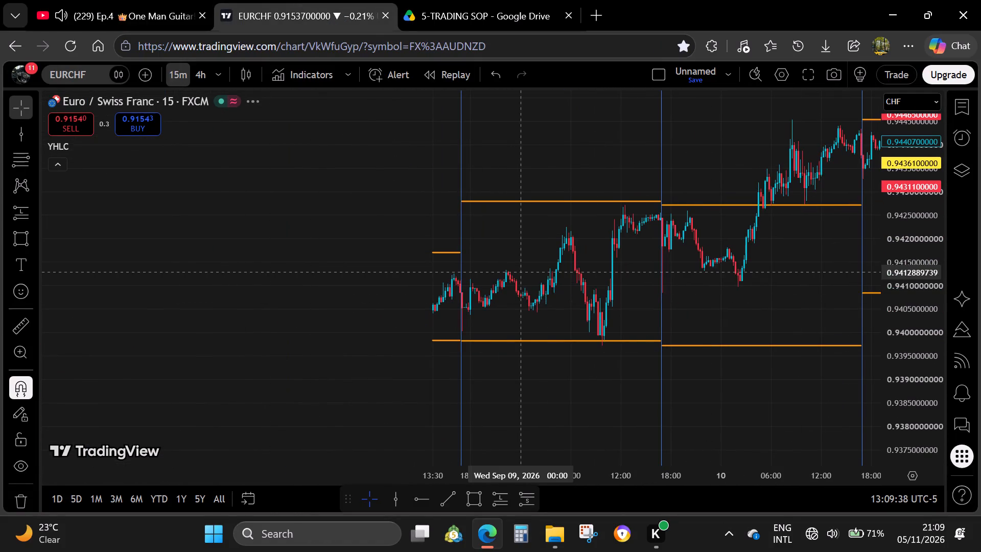
click(521, 272)
drag(197, 344, 681, 282)
drag(465, 319, 491, 301)
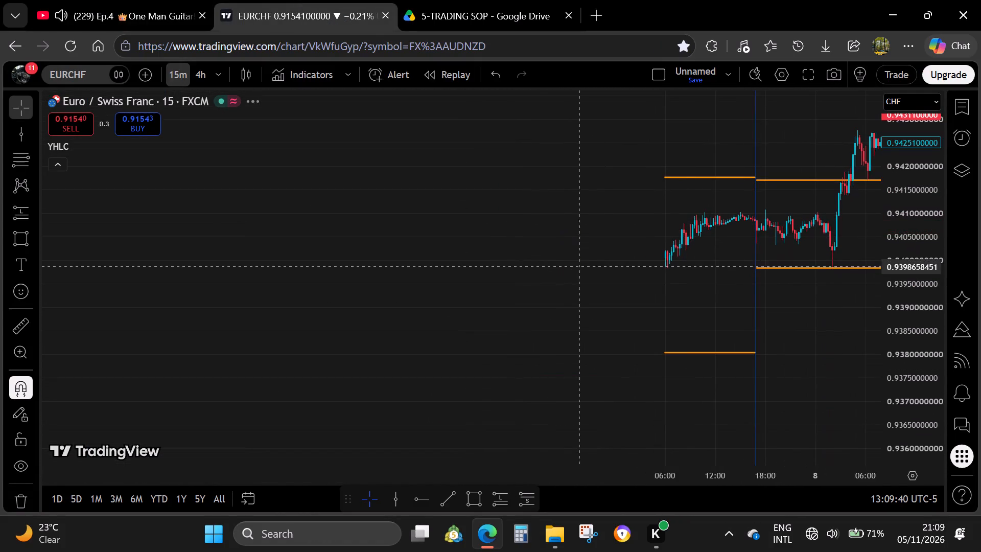
drag(768, 251, 158, 298)
drag(532, 241, 300, 344)
drag(661, 239, 235, 357)
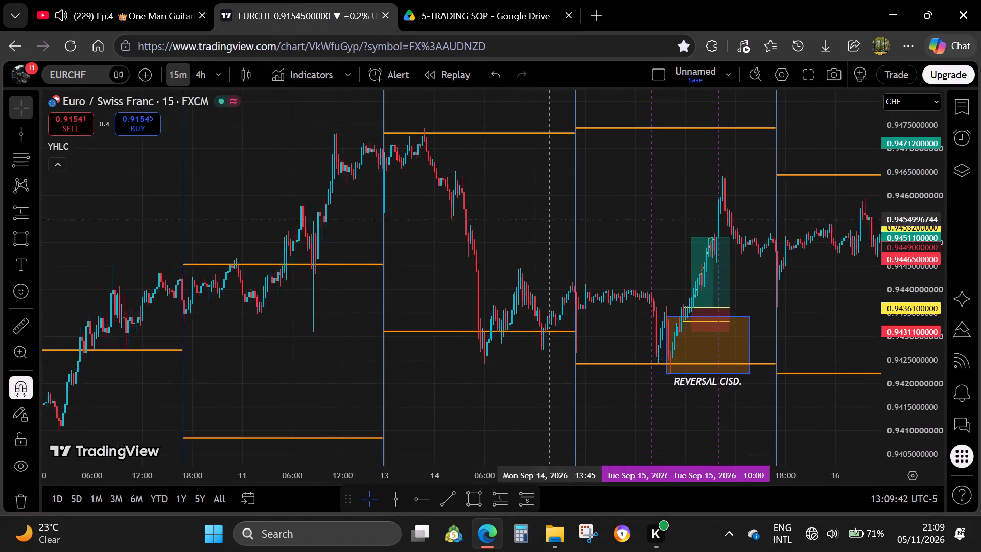
drag(529, 233, 91, 260)
drag(622, 189, 217, 176)
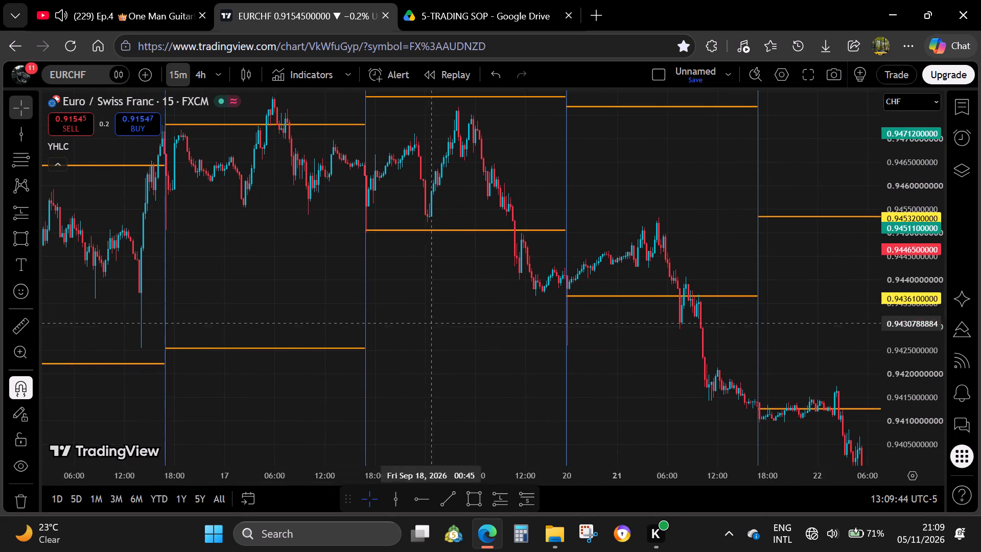
Examine the EURCHF price action from about Aug 31 to Sep 8 against the daily high and low lines.
drag(221, 345, 639, 303)
scroll(591, 308, down, 7)
drag(207, 353, 740, 191)
drag(348, 323, 482, 309)
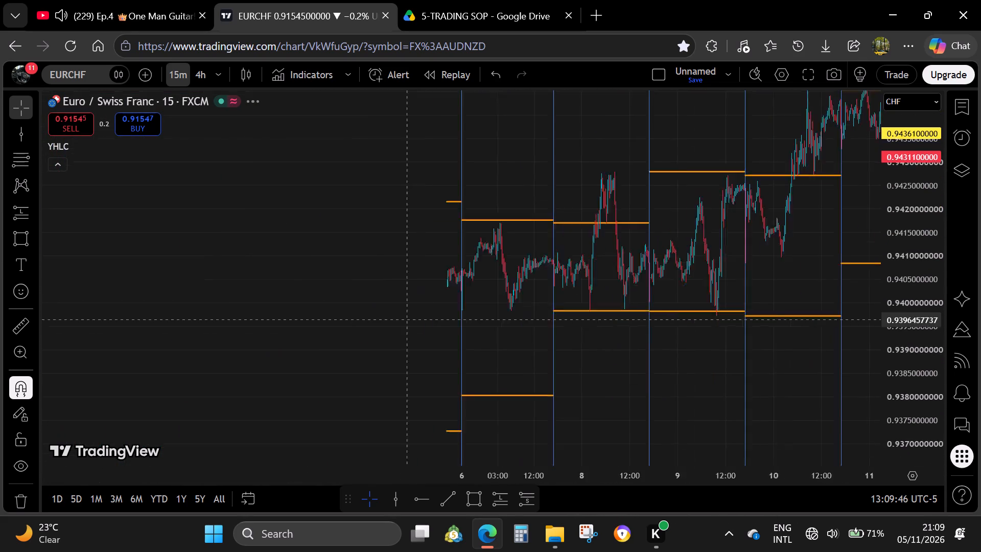
drag(482, 309, 660, 285)
scroll(671, 281, up, 10)
scroll(654, 288, down, 7)
scroll(643, 302, up, 3)
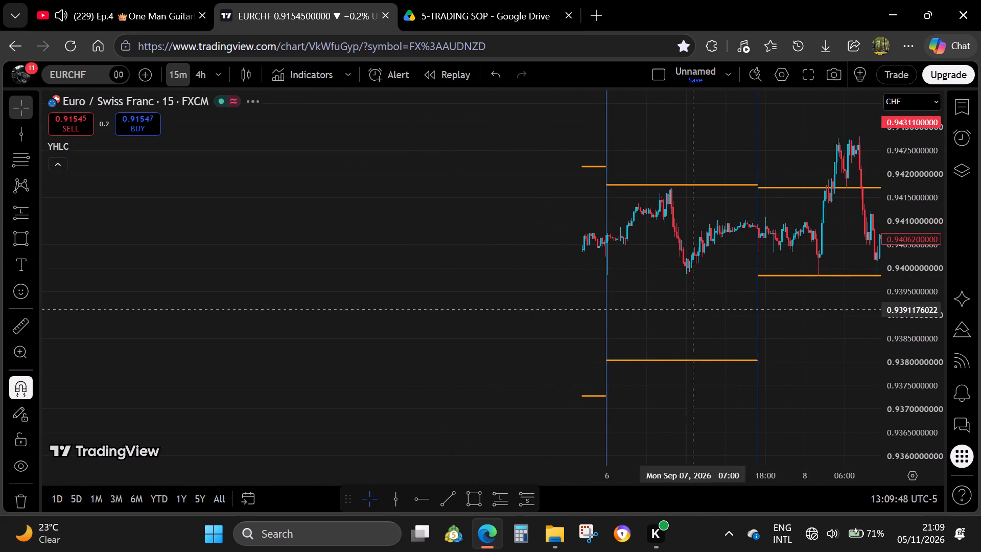
drag(902, 414, 888, 294)
scroll(718, 257, up, 7)
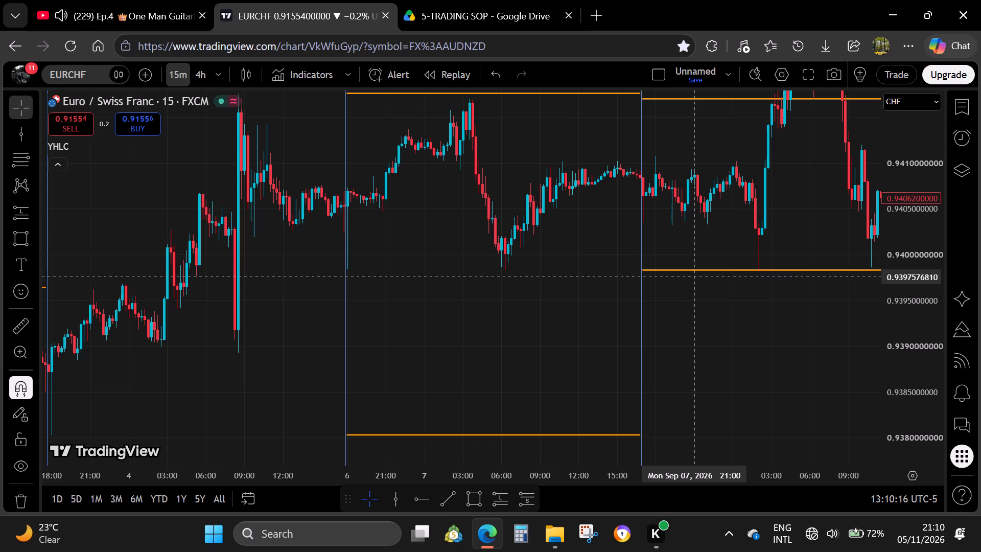
scroll(579, 285, down, 14)
drag(923, 138, 848, 375)
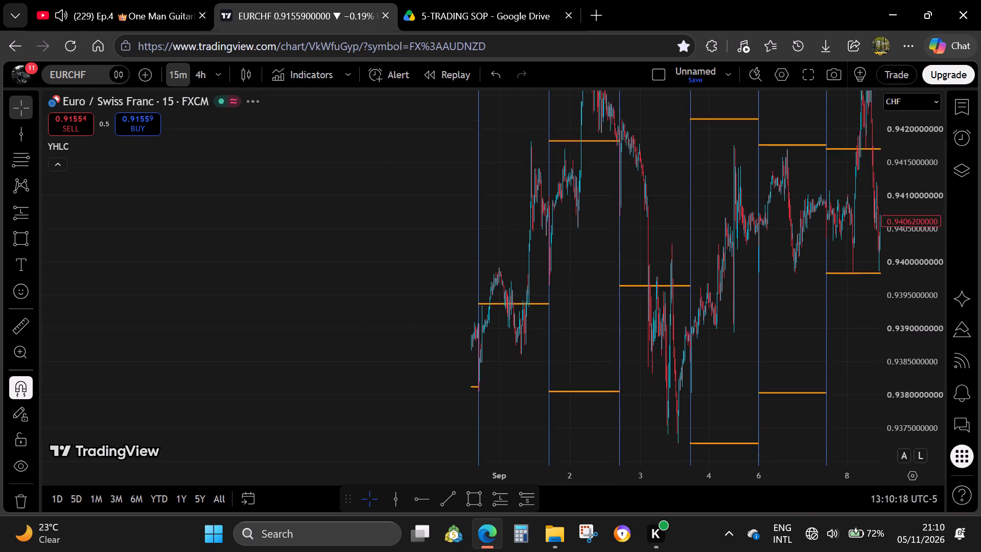
drag(848, 375, 843, 387)
drag(437, 392, 733, 320)
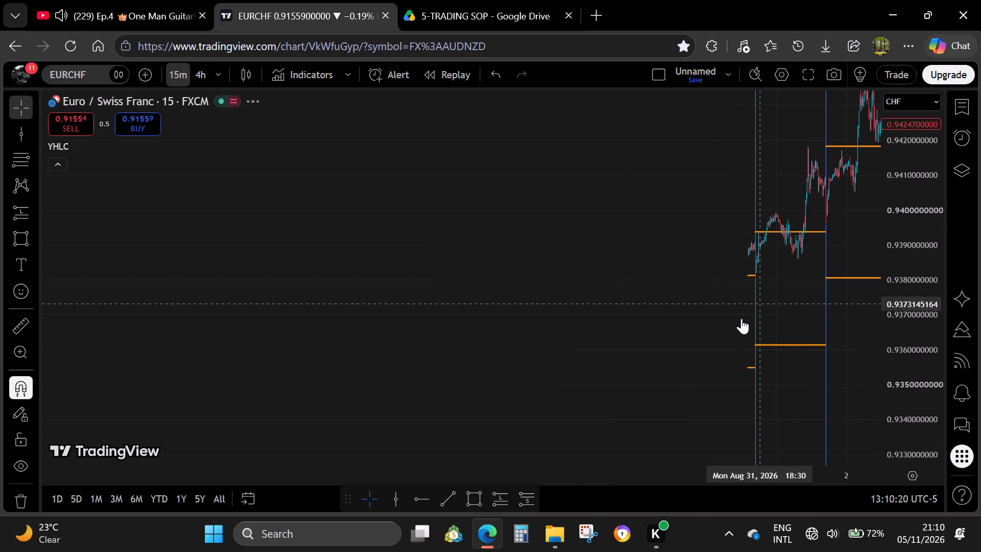
scroll(719, 335, up, 11)
scroll(373, 327, down, 14)
drag(729, 287, 149, 306)
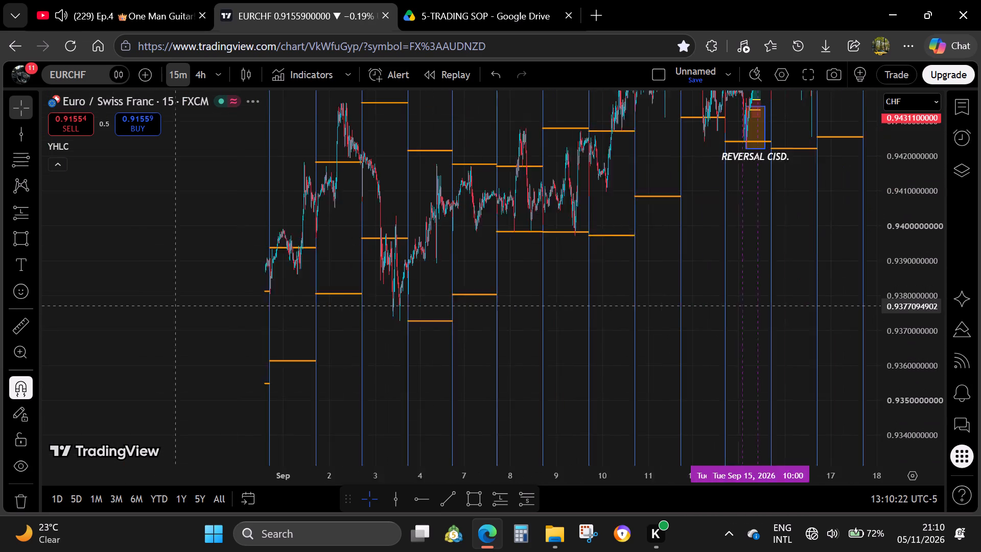
drag(149, 306, 767, 287)
scroll(708, 301, up, 6)
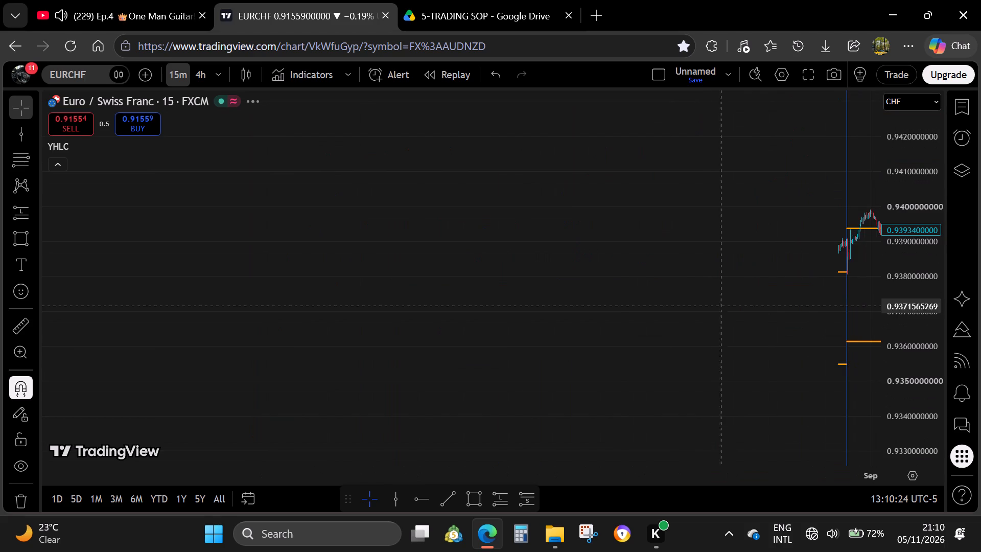
drag(738, 304, 298, 314)
drag(589, 294, 599, 330)
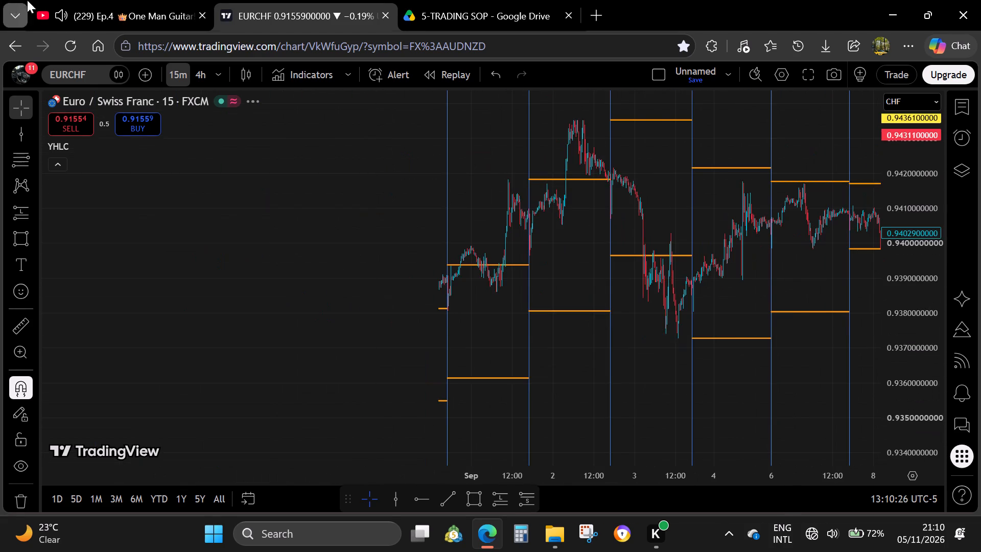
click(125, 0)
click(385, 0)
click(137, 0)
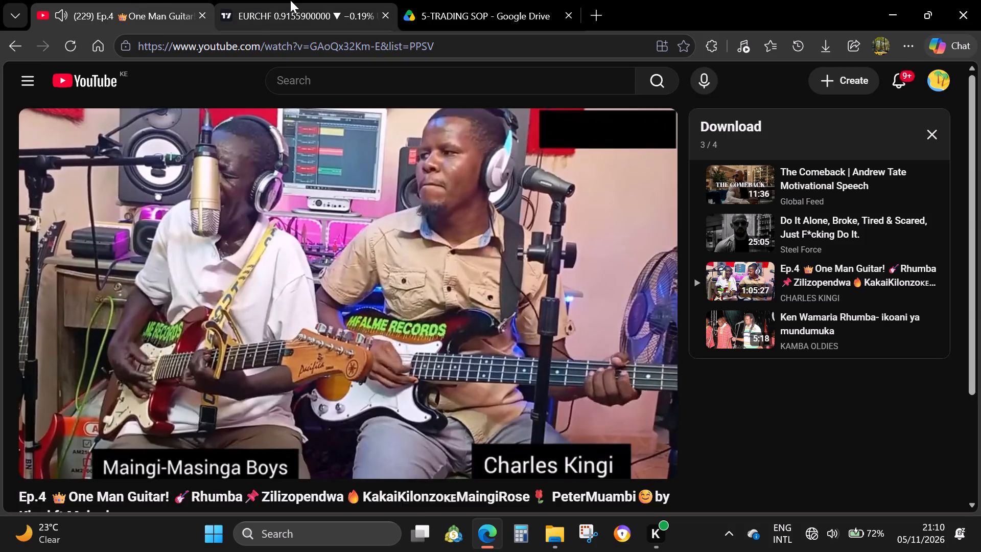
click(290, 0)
Review EURCHF price action forward from Sep 1, past the annotated Sep 15 and Sep 30 trades, to about Oct 6.
drag(341, 320, 600, 321)
scroll(677, 321, up, 5)
drag(731, 274, 204, 337)
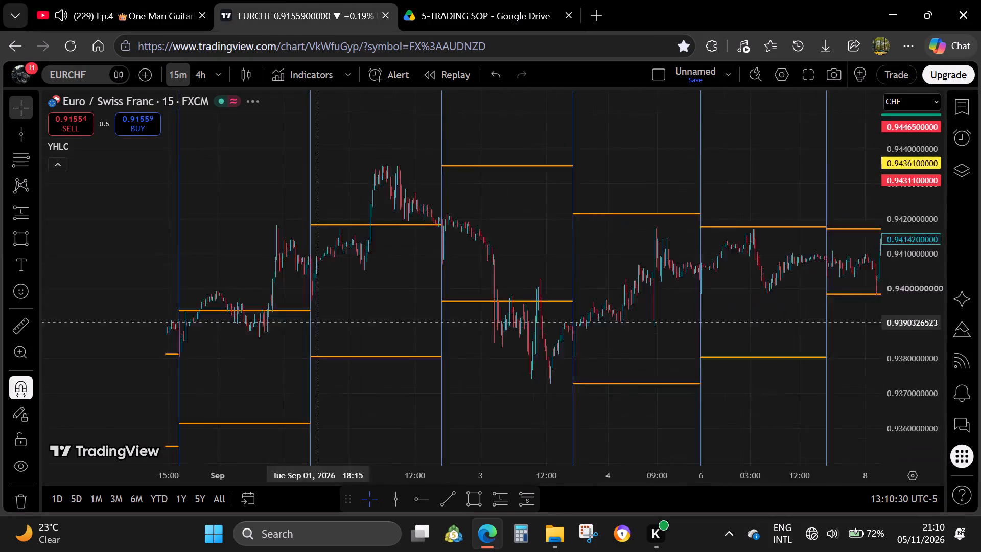
drag(204, 337, 202, 338)
drag(575, 274, 387, 333)
drag(159, 359, 664, 309)
drag(342, 365, 0, 393)
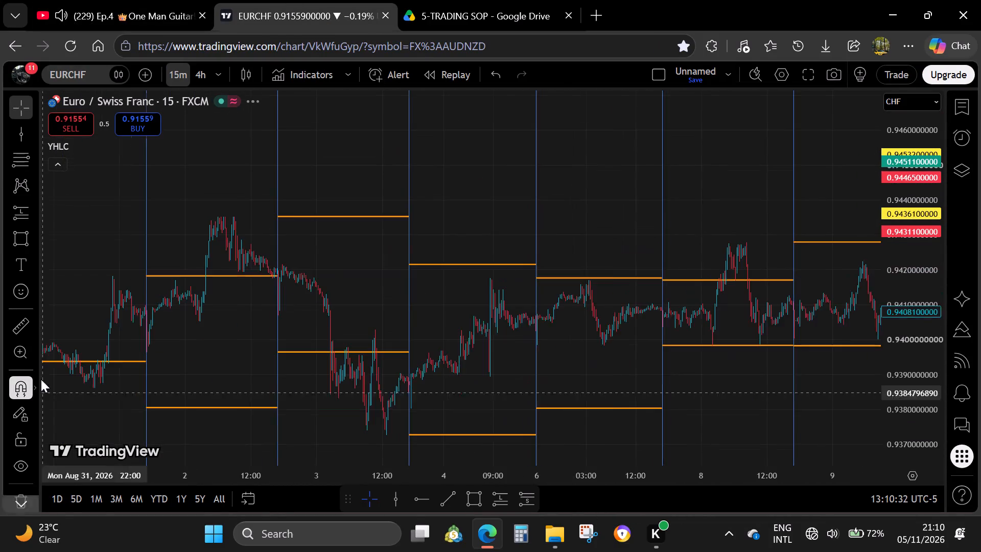
drag(617, 314, 502, 335)
drag(566, 323, 268, 395)
drag(639, 348, 76, 372)
drag(662, 257, 642, 275)
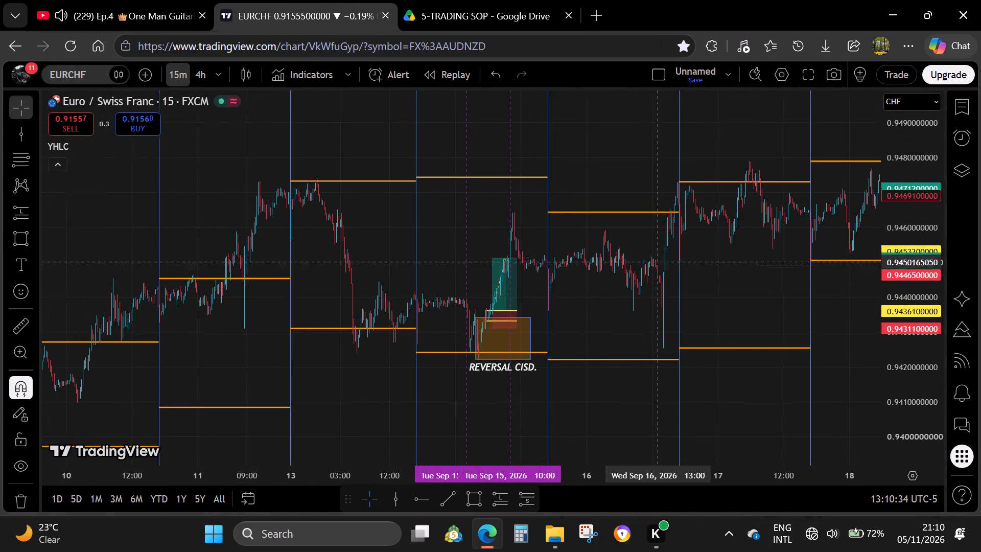
drag(642, 275, 292, 380)
drag(541, 336, 481, 364)
drag(490, 418, 318, 287)
drag(521, 376, 314, 222)
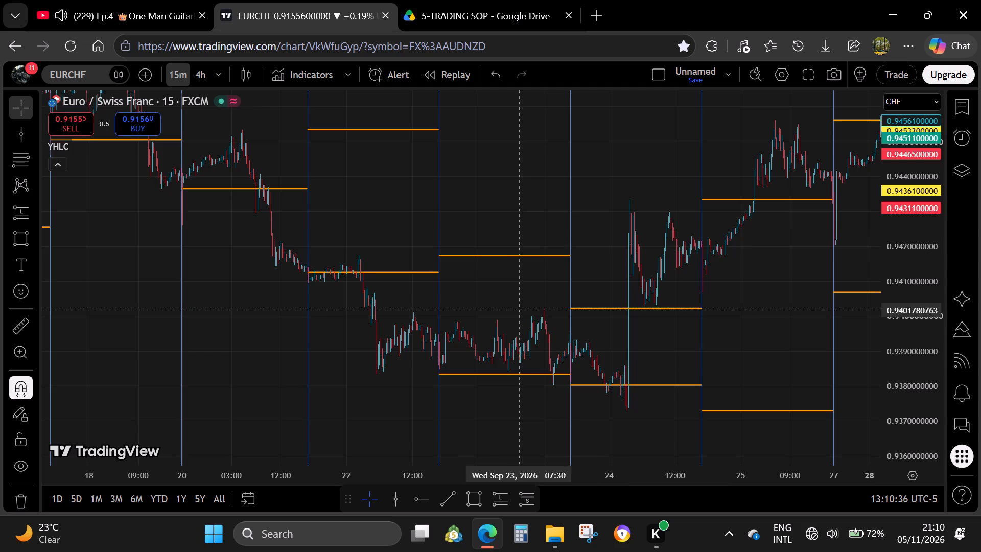
drag(692, 229, 296, 361)
drag(572, 288, 417, 344)
drag(485, 300, 341, 291)
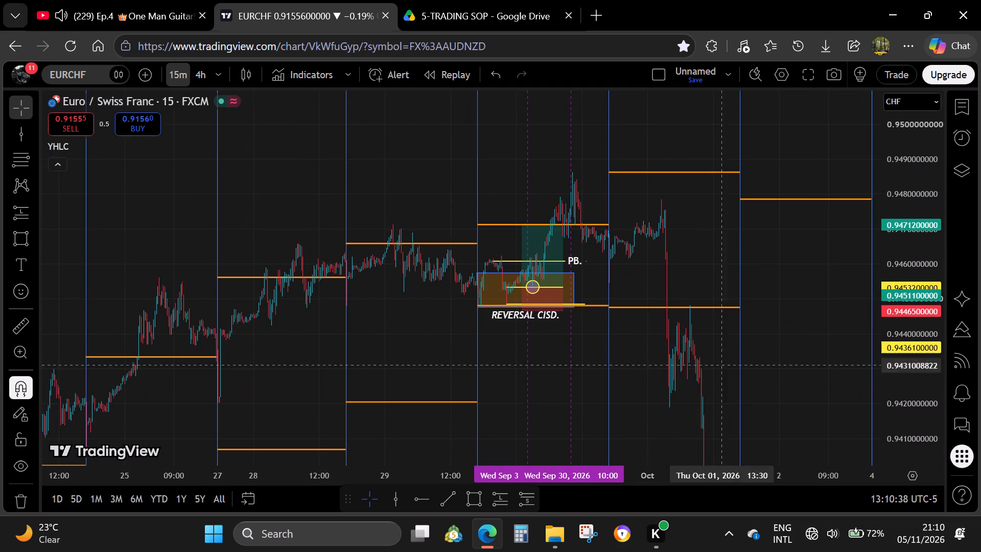
drag(750, 398, 573, 229)
drag(669, 359, 468, 143)
drag(585, 344, 514, 254)
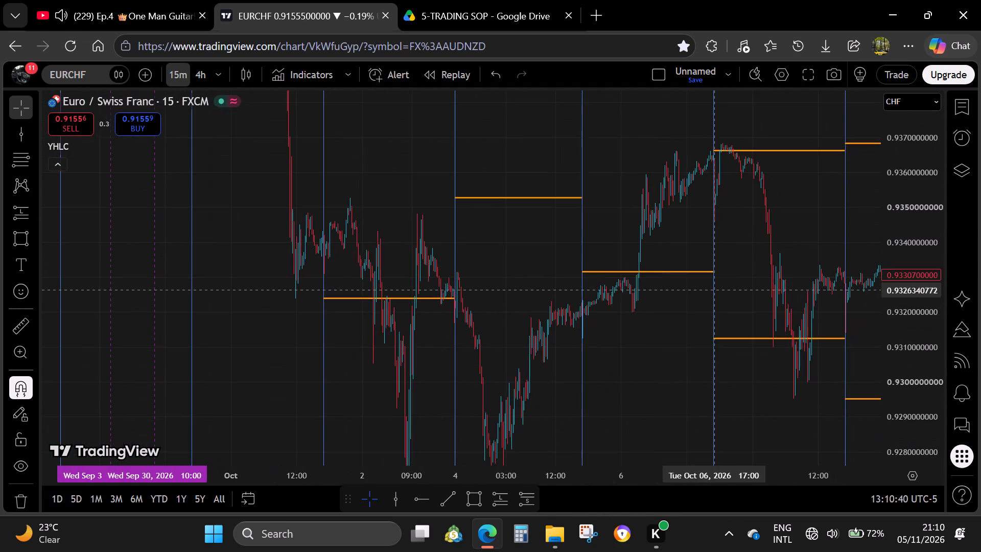
Review EURCHF price action from Oct 6 to about Oct 26 for a further setup.
drag(719, 292, 631, 329)
scroll(635, 340, up, 8)
drag(602, 342, 477, 330)
drag(595, 303, 248, 262)
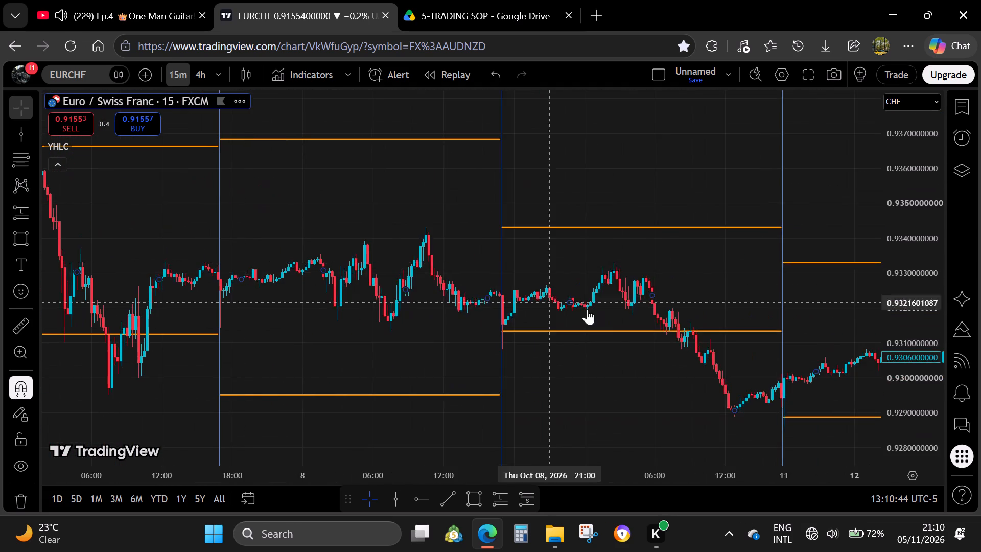
drag(588, 309, 129, 239)
drag(450, 334, 228, 347)
drag(753, 301, 210, 338)
scroll(356, 326, down, 6)
drag(605, 336, 162, 256)
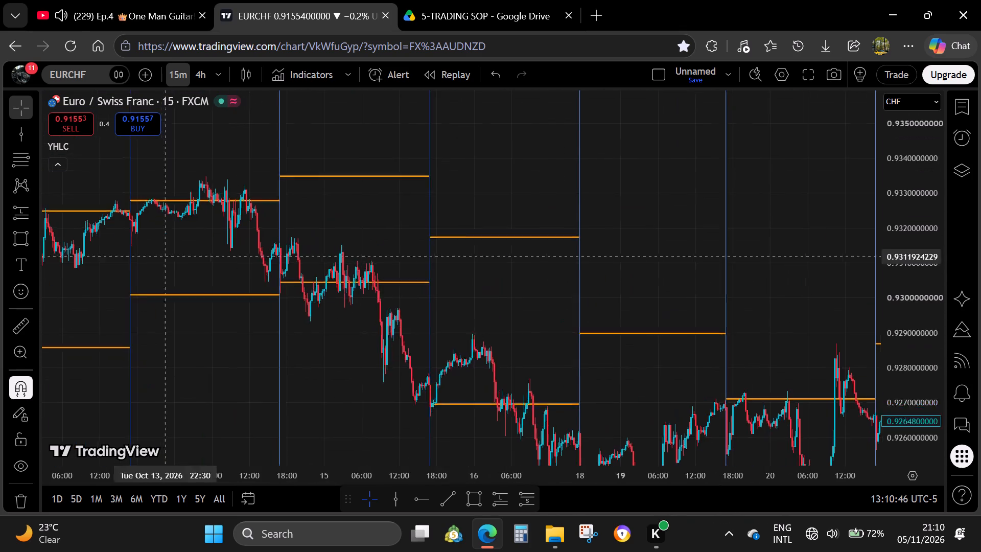
drag(503, 332, 243, 258)
drag(585, 277, 295, 271)
drag(564, 353, 432, 229)
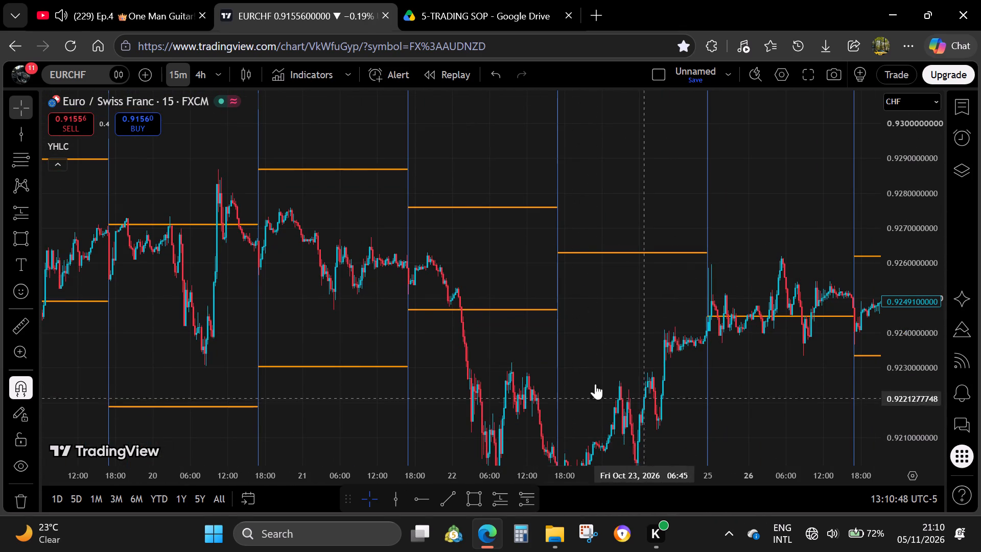
Examine the EURCHF 15-minute price action from about Oct 18 to Oct 23, closing in on the Oct 20 session.
drag(148, 326, 708, 288)
scroll(687, 362, up, 5)
drag(765, 313, 216, 334)
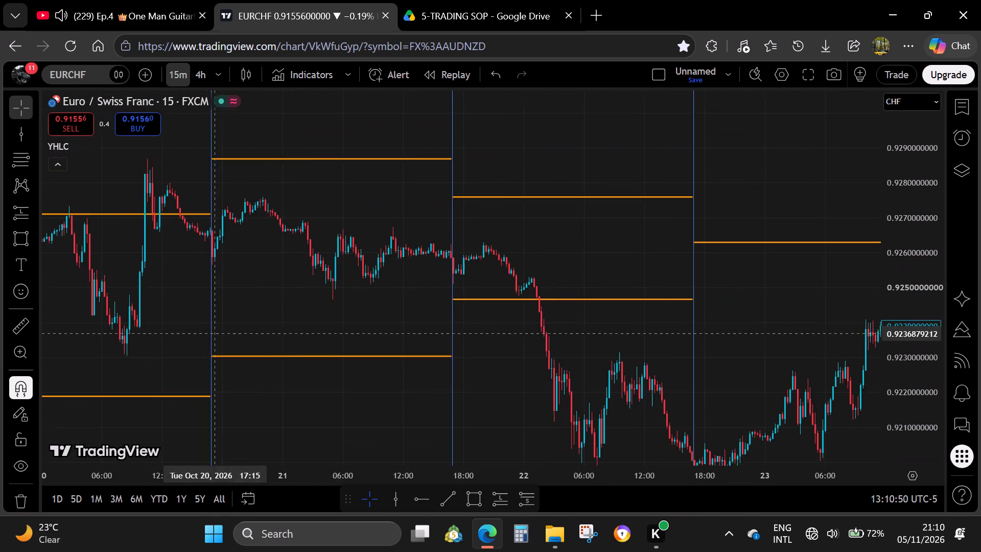
drag(639, 294, 465, 293)
drag(344, 290, 821, 340)
drag(349, 292, 558, 307)
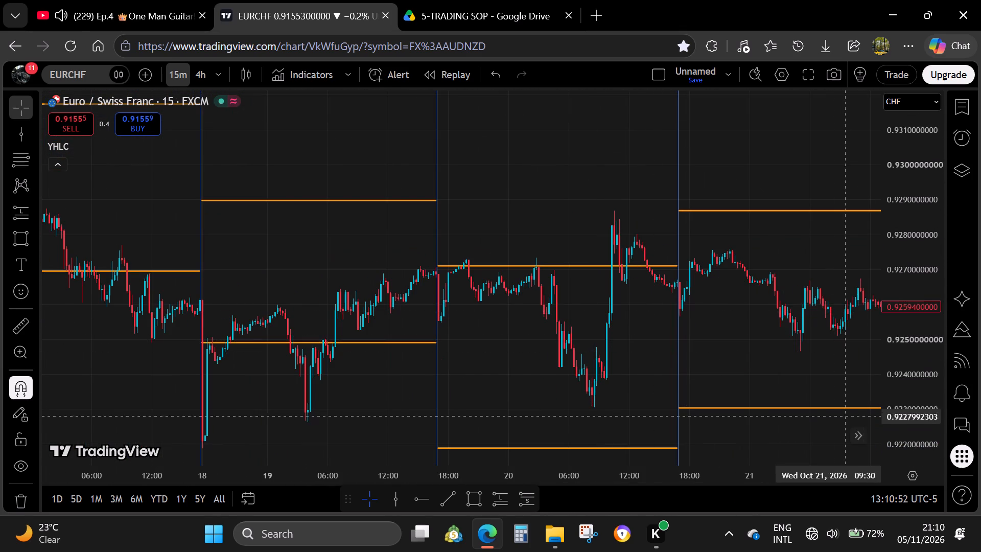
drag(909, 411, 898, 333)
scroll(582, 368, up, 5)
drag(383, 361, 579, 351)
scroll(593, 353, up, 2)
drag(906, 412, 891, 365)
drag(547, 329, 657, 223)
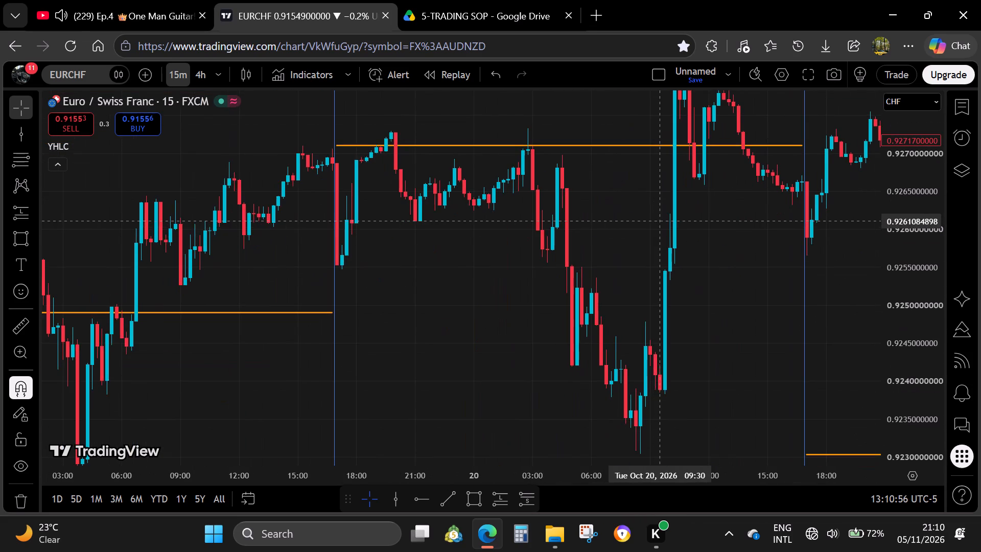
drag(662, 221, 649, 208)
drag(898, 242, 867, 289)
Mark the Oct 20, 2026 session with vertical lines at 02:00 and 10:00.
click(408, 495)
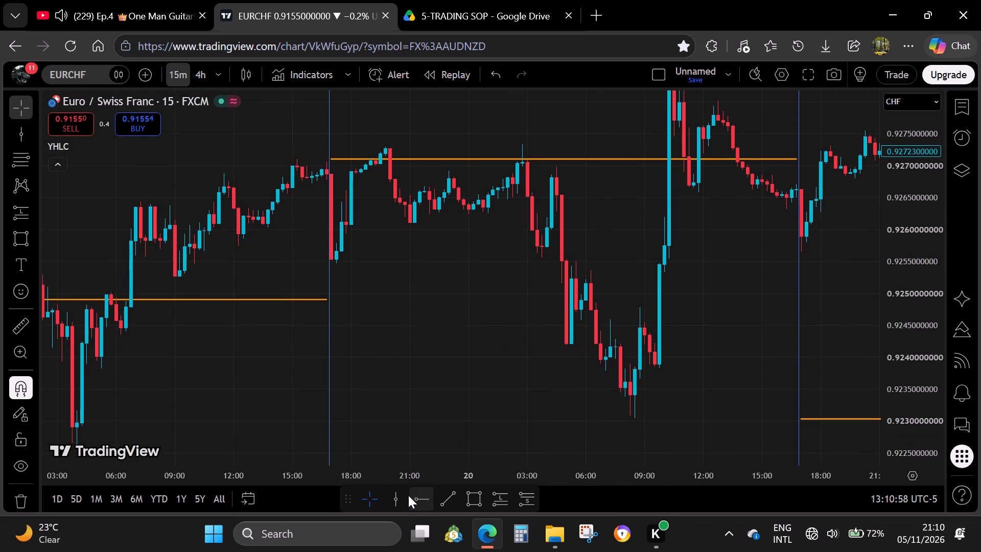
click(393, 497)
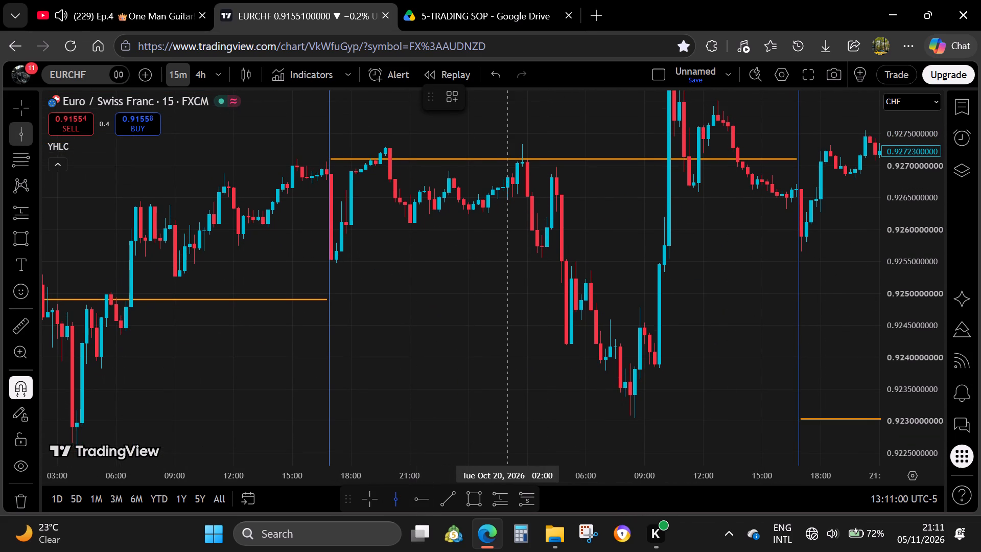
click(507, 351)
click(394, 499)
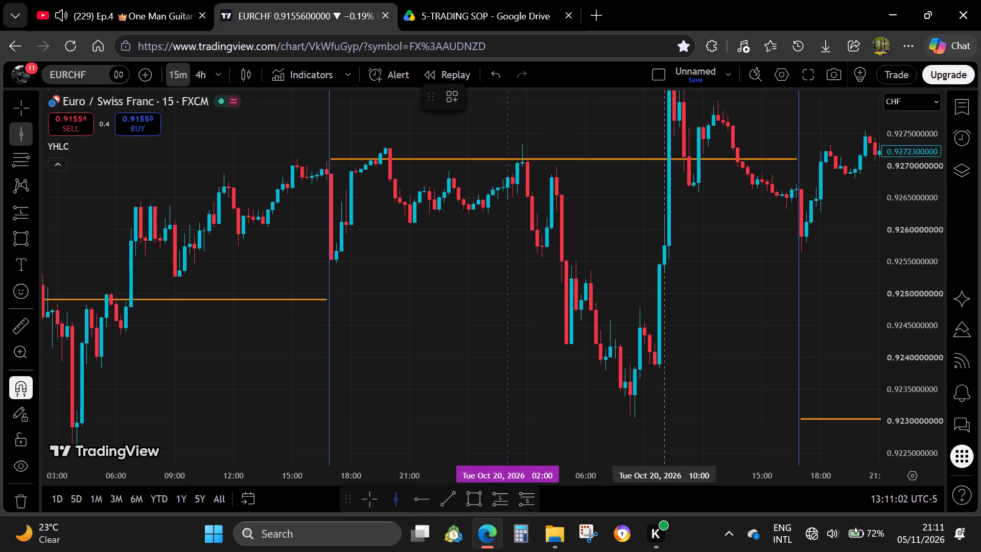
click(664, 434)
Draw a rectangle zone between 0.92703 and 0.92729 at the Oct 19 evening swing high, extended to Oct 20 10:30.
drag(619, 319, 605, 349)
click(468, 505)
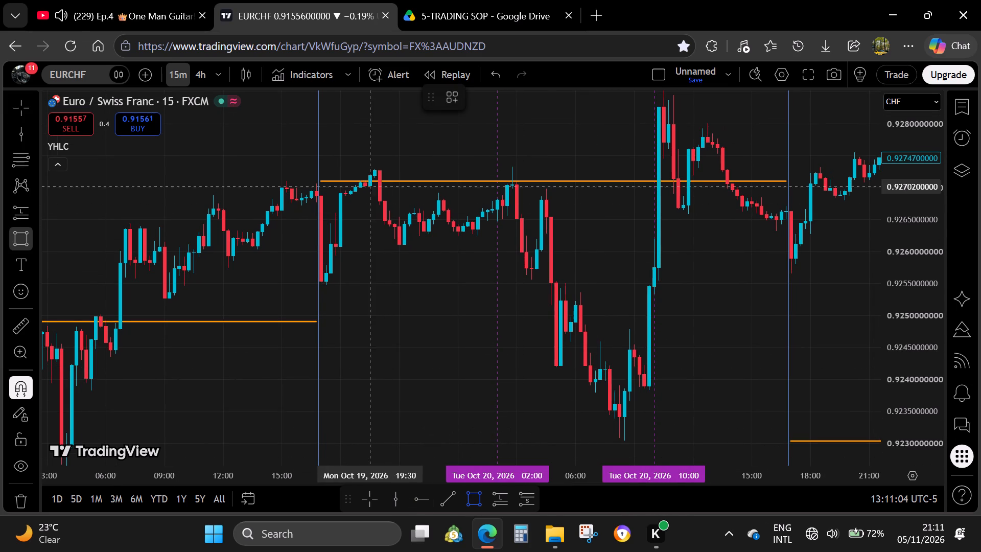
click(371, 185)
click(373, 163)
click(128, 0)
click(271, 0)
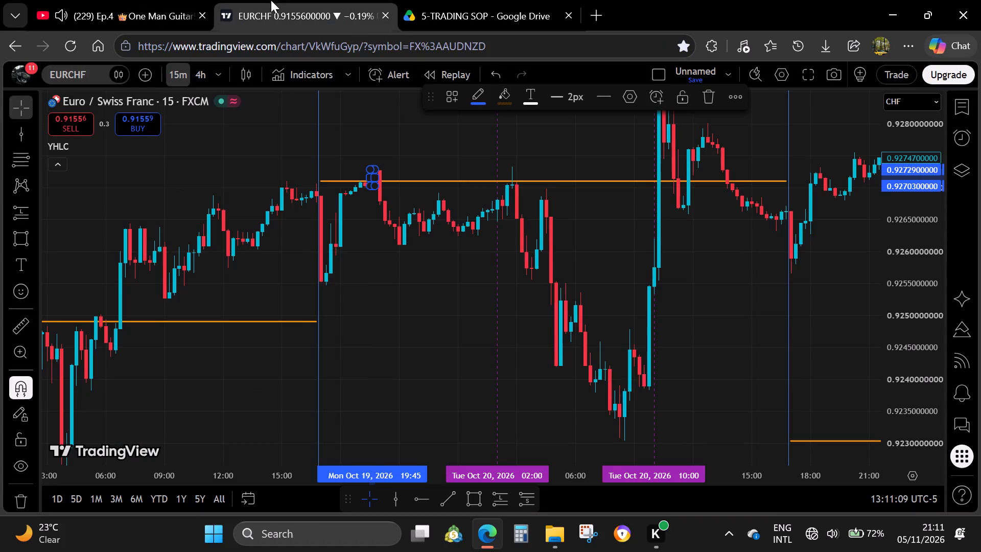
drag(374, 178, 620, 180)
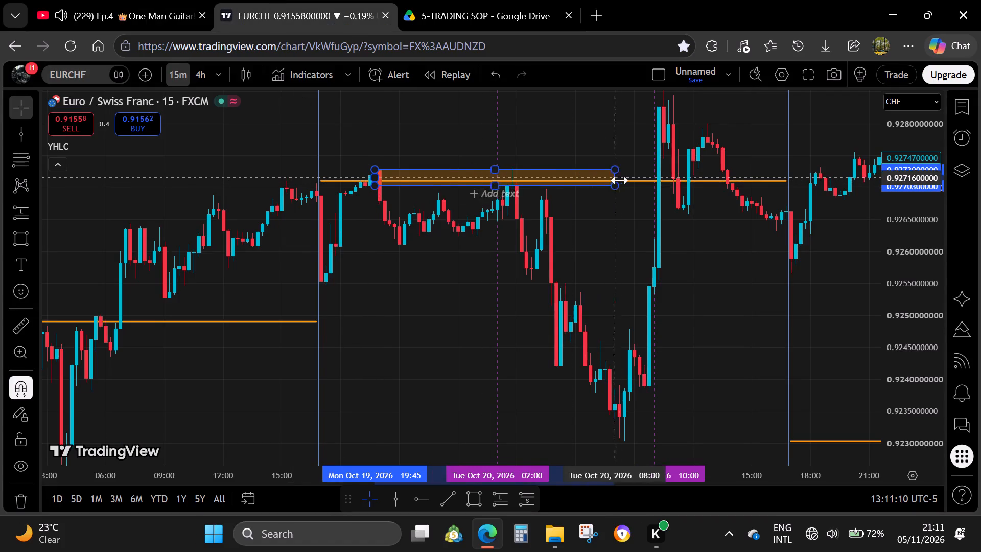
drag(620, 180, 663, 179)
Apply the SELL REVERSAL CISD. template to the zone rectangle and move its start back one candle.
click(455, 92)
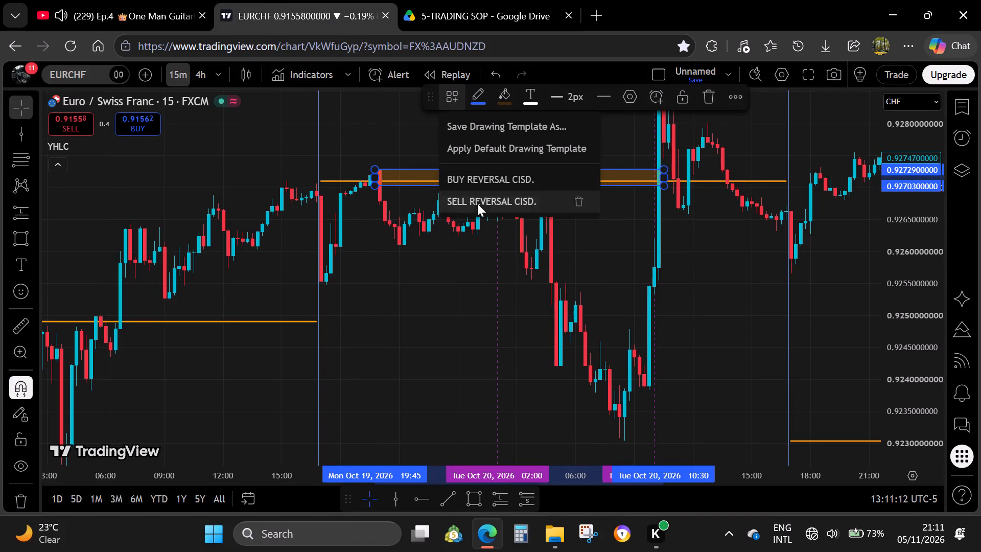
click(477, 203)
click(368, 301)
drag(374, 178, 371, 183)
click(373, 258)
Draw a horizontal trend line at 0.92611 from the Oct 19 21:15 swing low to about Oct 20 13:15.
drag(415, 243, 429, 342)
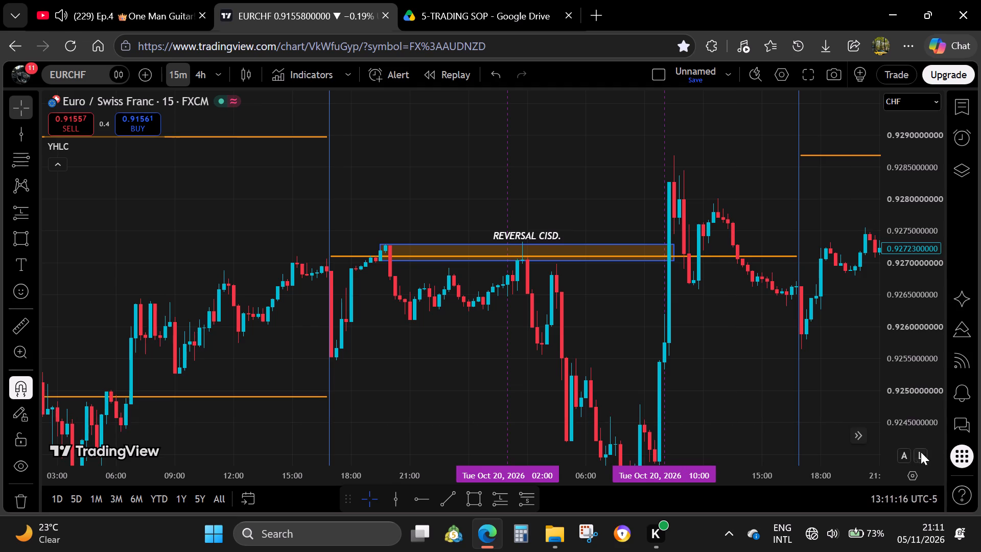
drag(922, 435, 873, 410)
drag(683, 413, 675, 355)
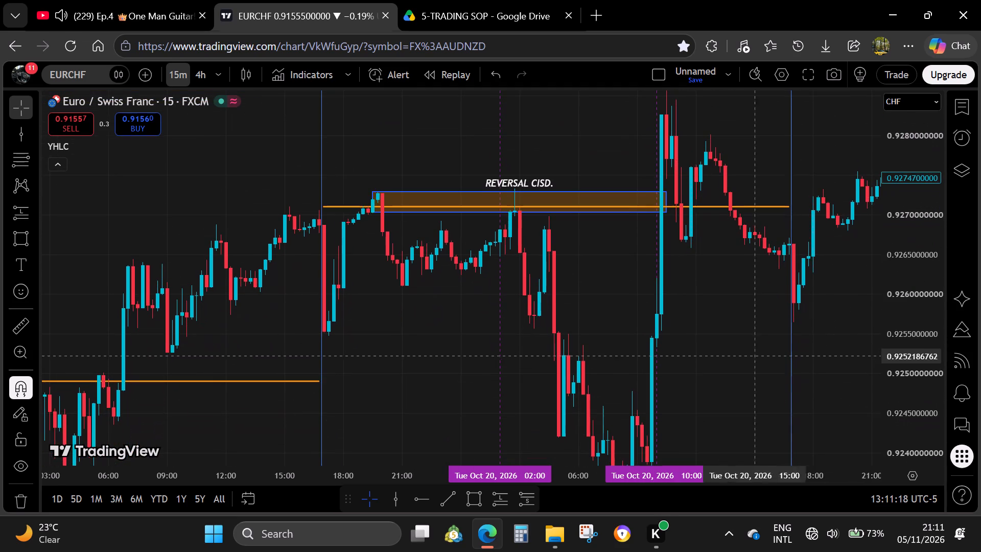
drag(913, 394, 906, 347)
click(448, 496)
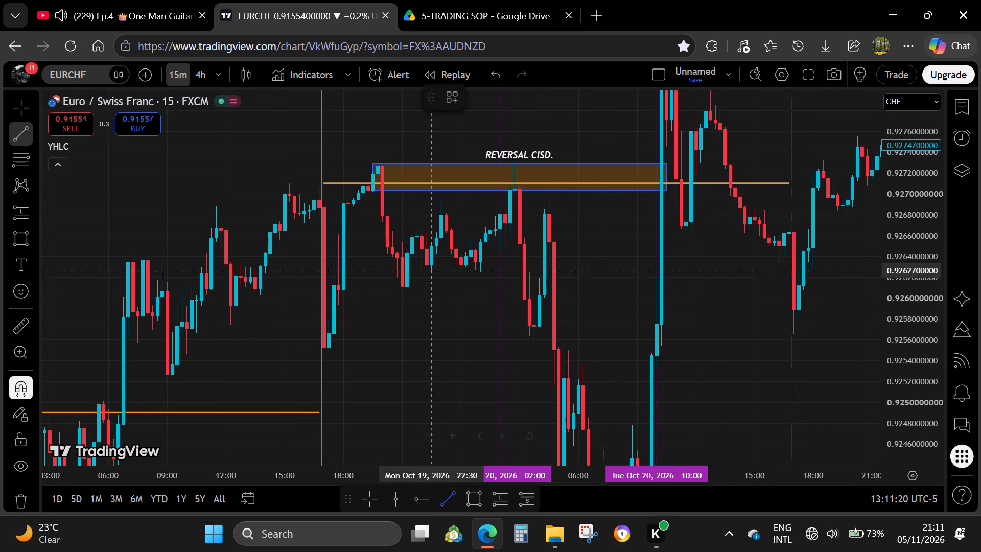
click(408, 285)
shift+click(721, 303)
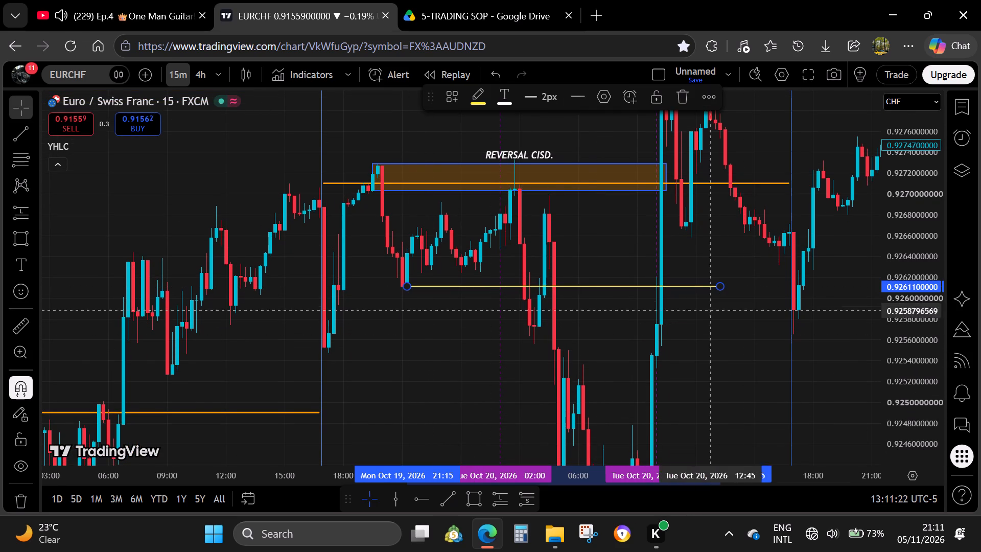
Draw a horizontal trend line at 0.92733 from the Oct 20 02:45 wick high, extended past the zone's end.
click(444, 503)
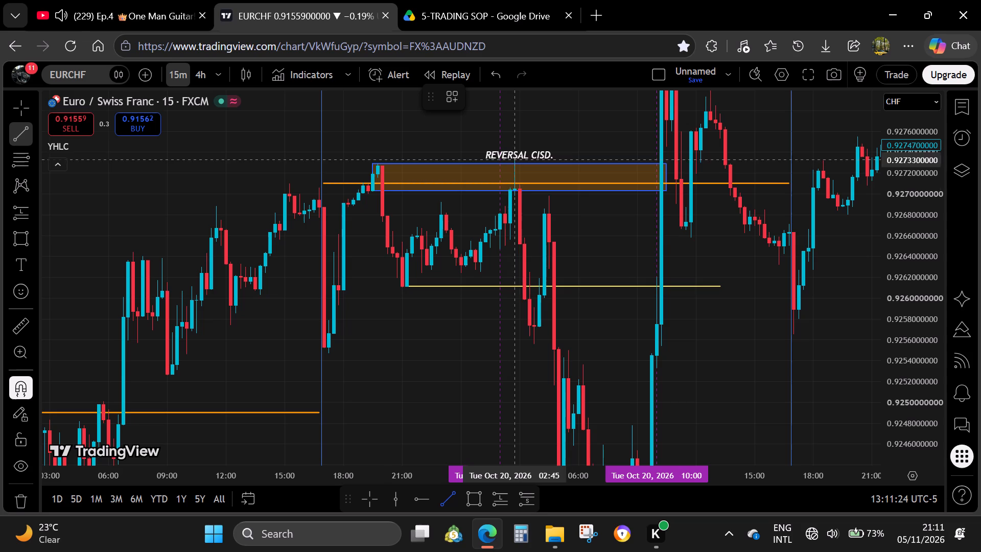
click(517, 159)
click(515, 159)
drag(516, 182, 552, 166)
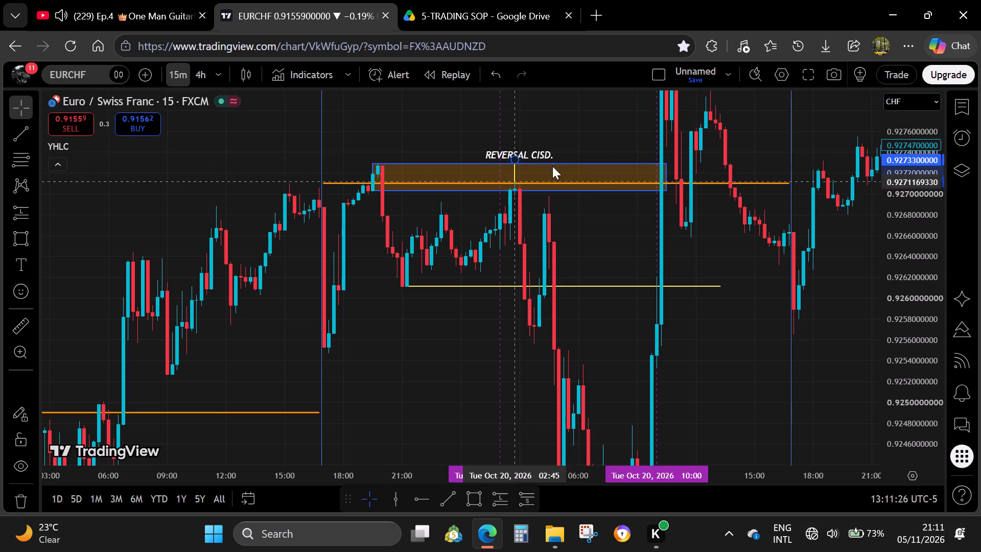
drag(552, 166, 725, 158)
Draw a horizontal trend line at 0.92672 from the candle before the Oct 20 02:45 high to 09:30.
click(438, 504)
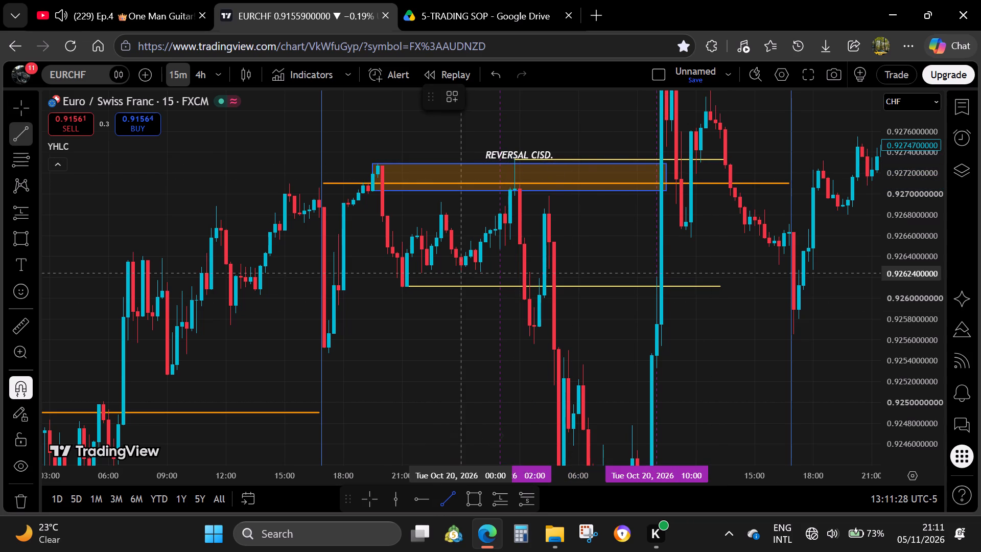
click(510, 222)
shift+click(645, 229)
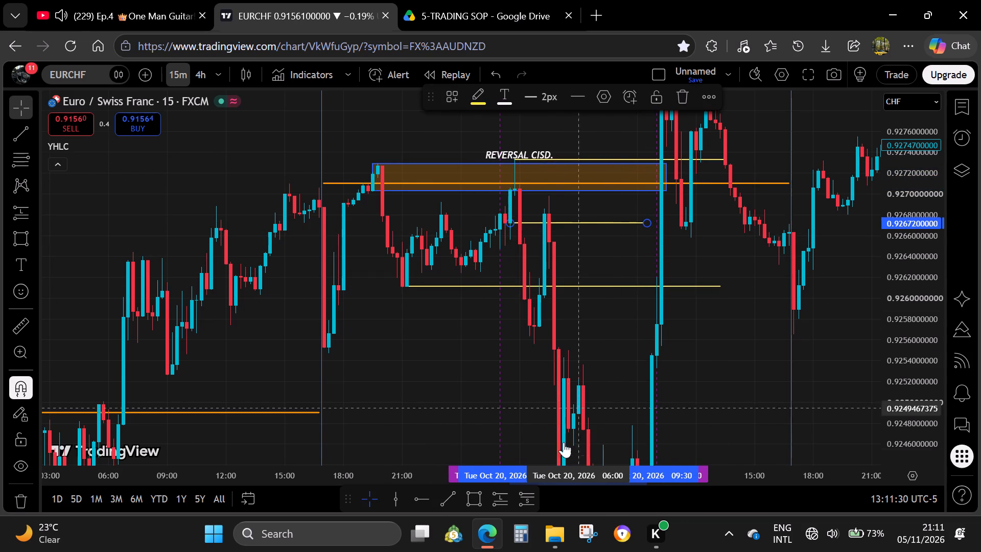
Place a short position at 0.92733 starting at Oct 20 02:45 and apply a drawing template to it.
click(518, 490)
click(517, 161)
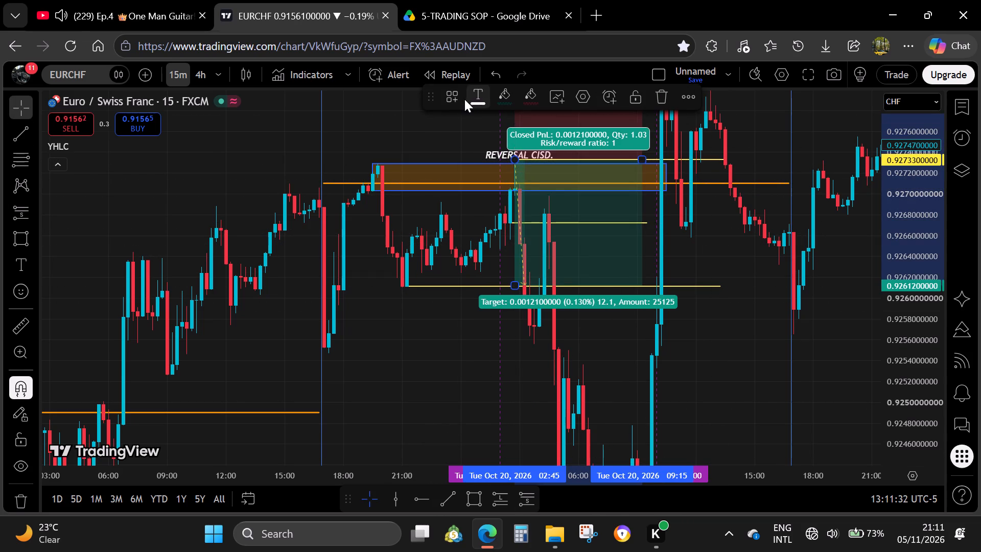
click(464, 99)
click(491, 168)
click(492, 169)
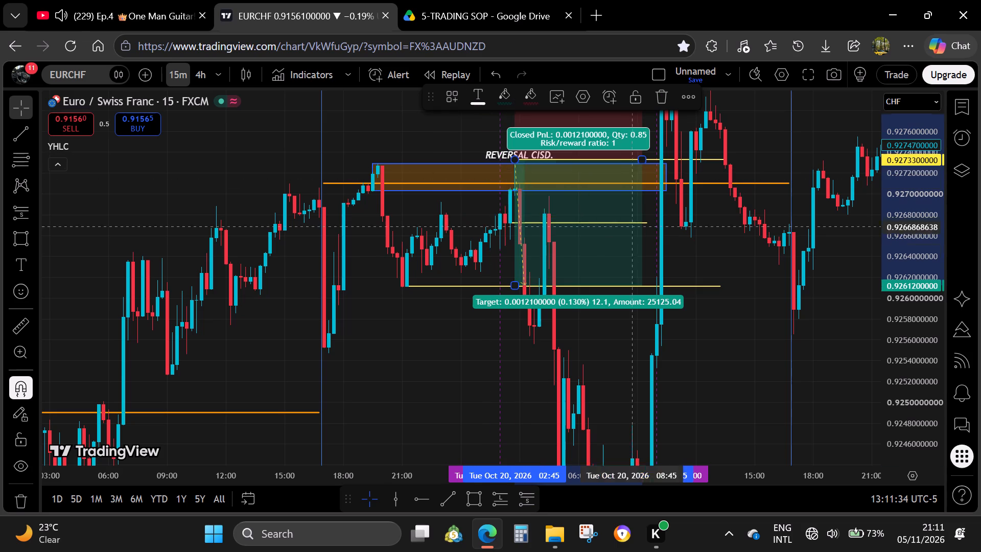
Adjust the short position: target down to the daily low line, stop at 0.92753 and entry at 0.92672.
drag(902, 188, 839, 336)
drag(736, 352, 773, 137)
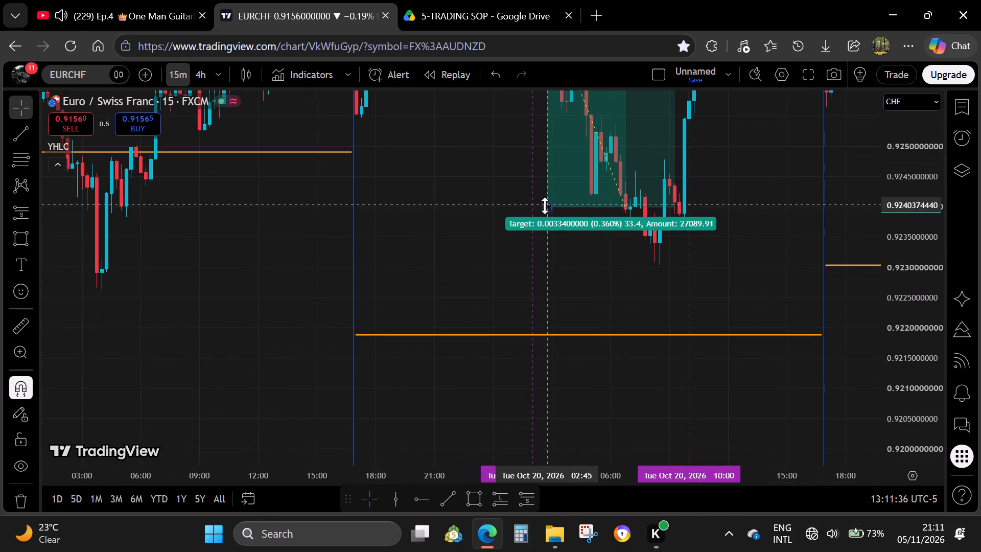
drag(545, 205, 540, 319)
drag(465, 181, 454, 412)
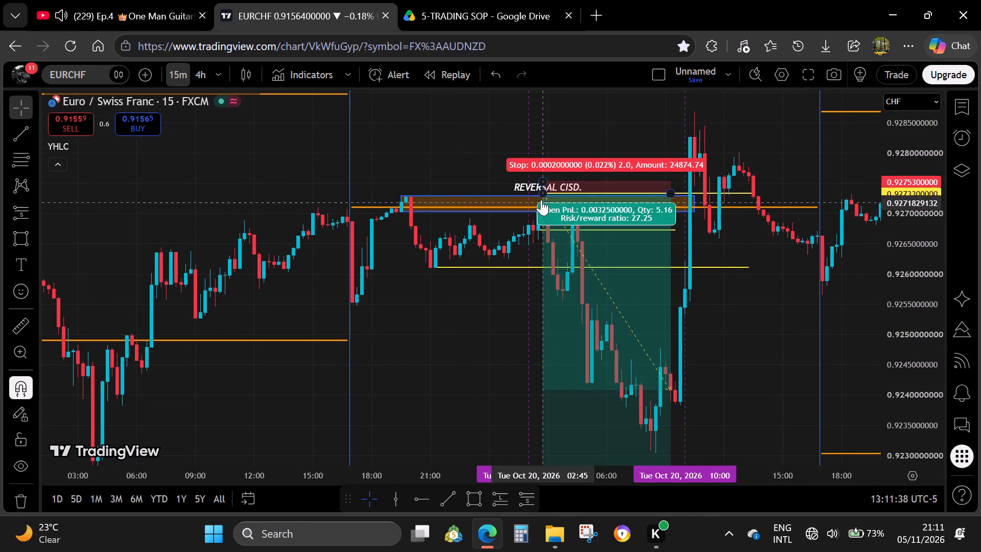
drag(542, 195, 540, 230)
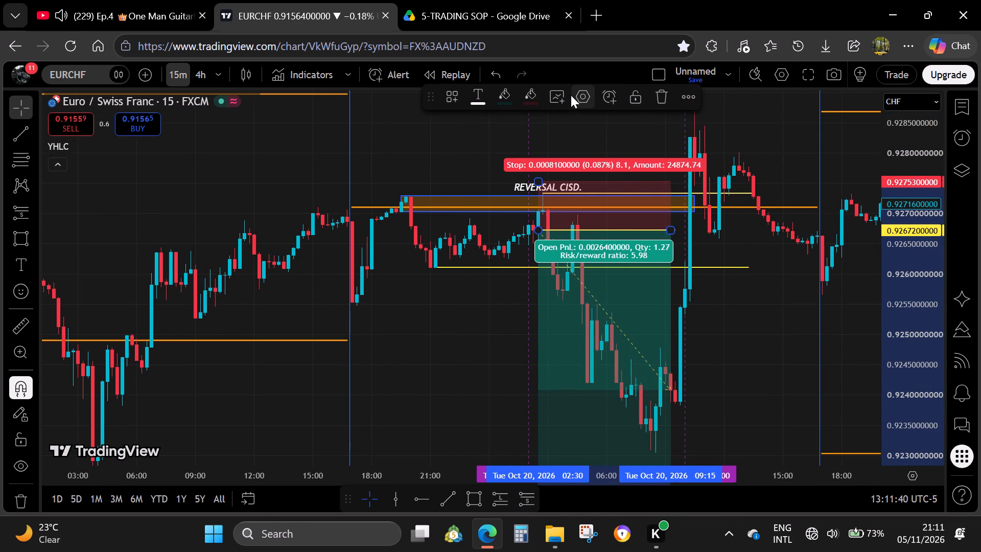
Set the short position's profit level to 243 ticks.
click(581, 95)
scroll(514, 278, down, 3)
drag(472, 228, 408, 228)
text(243)
click(593, 459)
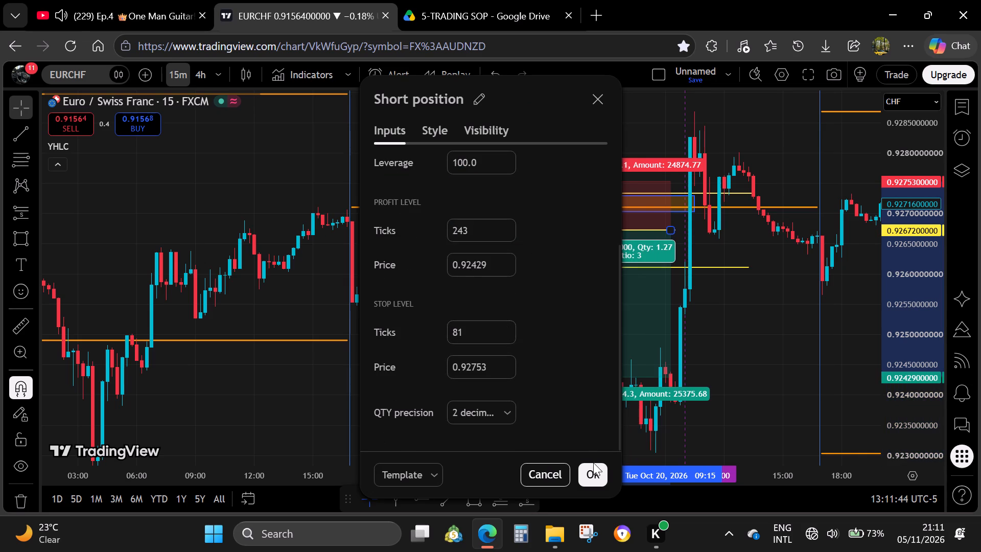
click(591, 471)
Shift the short position later in time so it ends just past the 10:00 vertical line, keeping its price levels.
drag(611, 334, 627, 334)
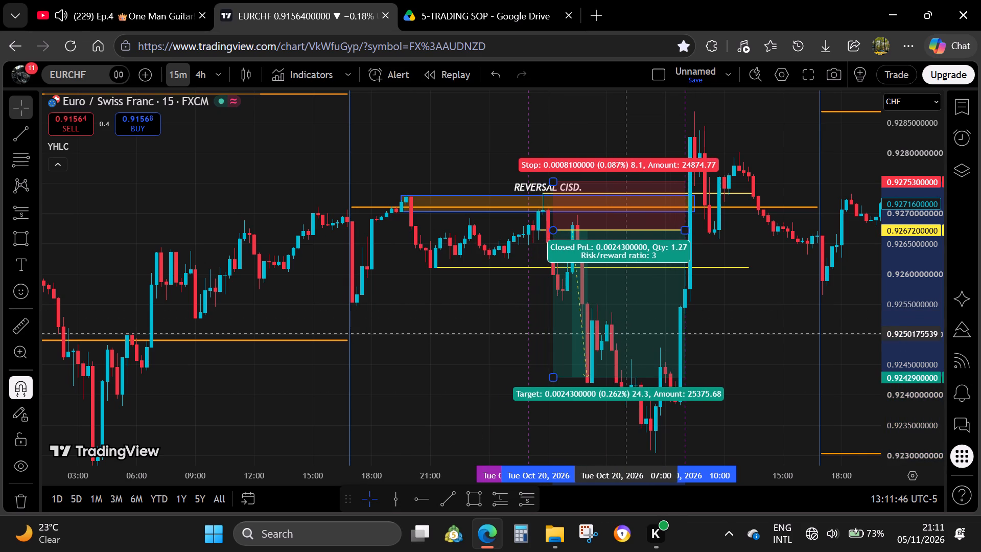
drag(627, 334, 629, 334)
click(751, 362)
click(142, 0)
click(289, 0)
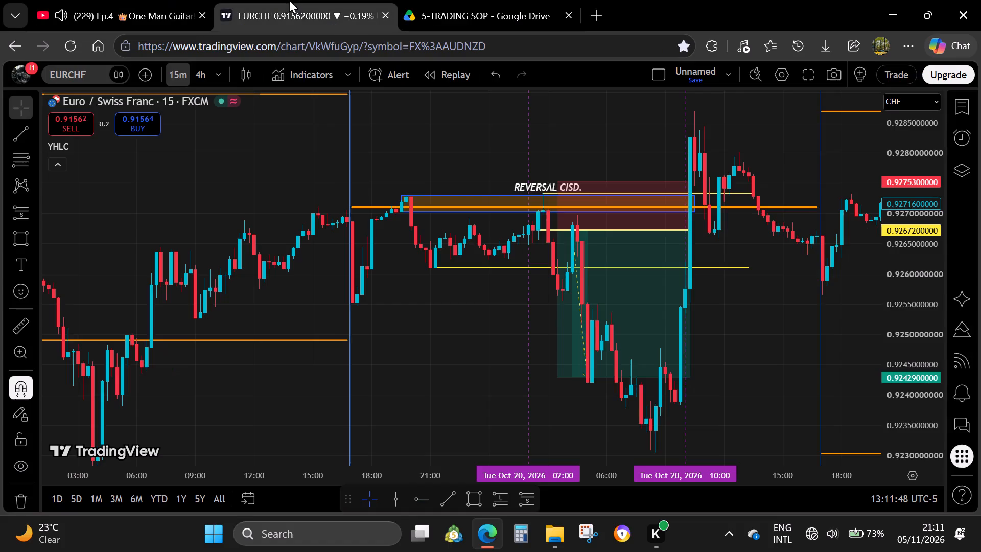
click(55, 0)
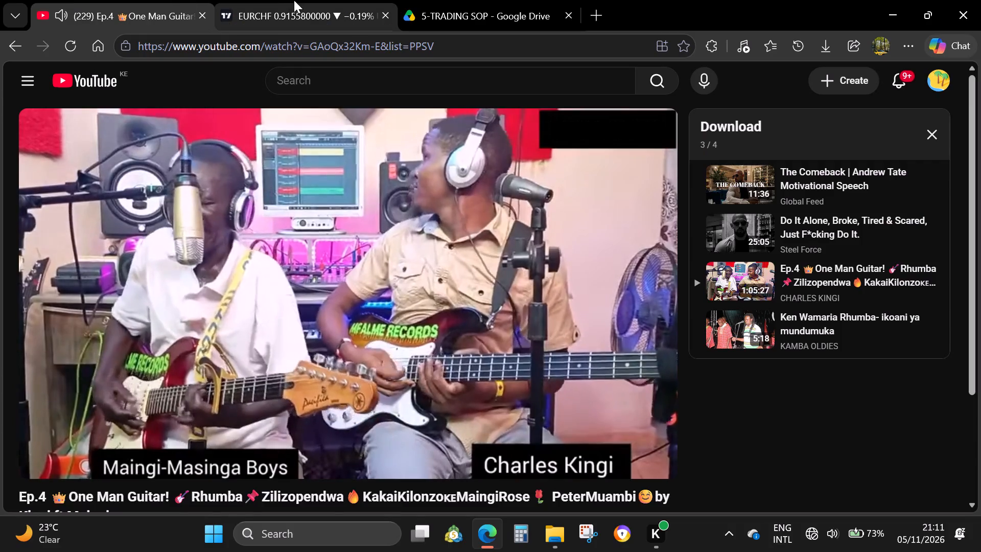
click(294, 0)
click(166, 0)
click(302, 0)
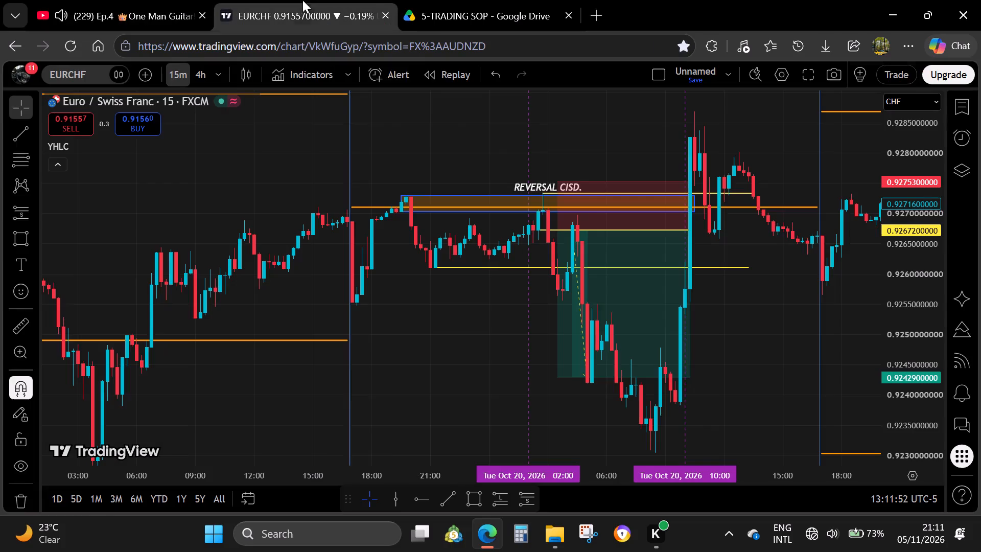
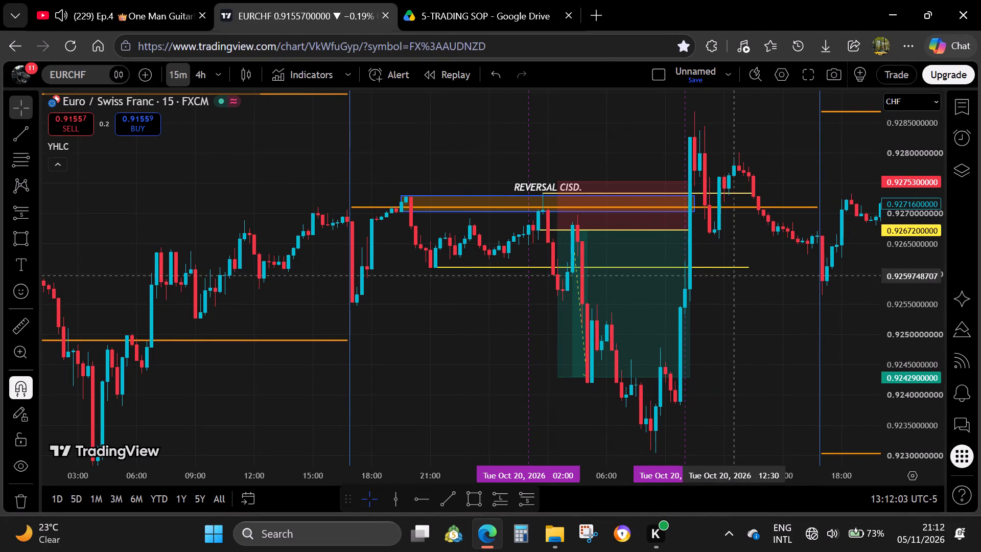
Apply the "PB." drawing template to the 0.92611 trend line running from Oct 19 21:15 to Oct 20 13:15.
click(750, 263)
click(445, 91)
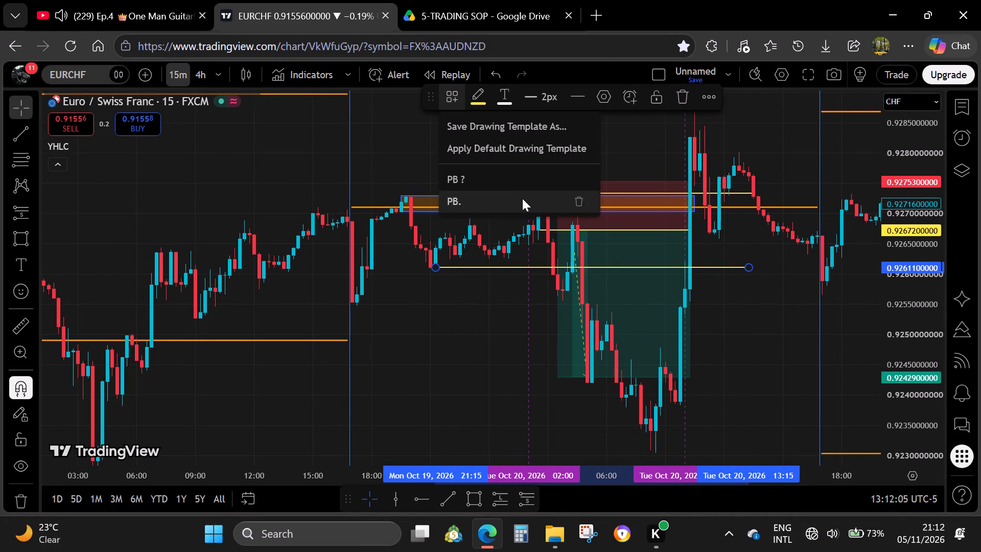
click(525, 201)
click(413, 357)
Look back through the EURCHF price history from the Oct 20 setup to the earliest loaded bars at the end of August.
click(160, 0)
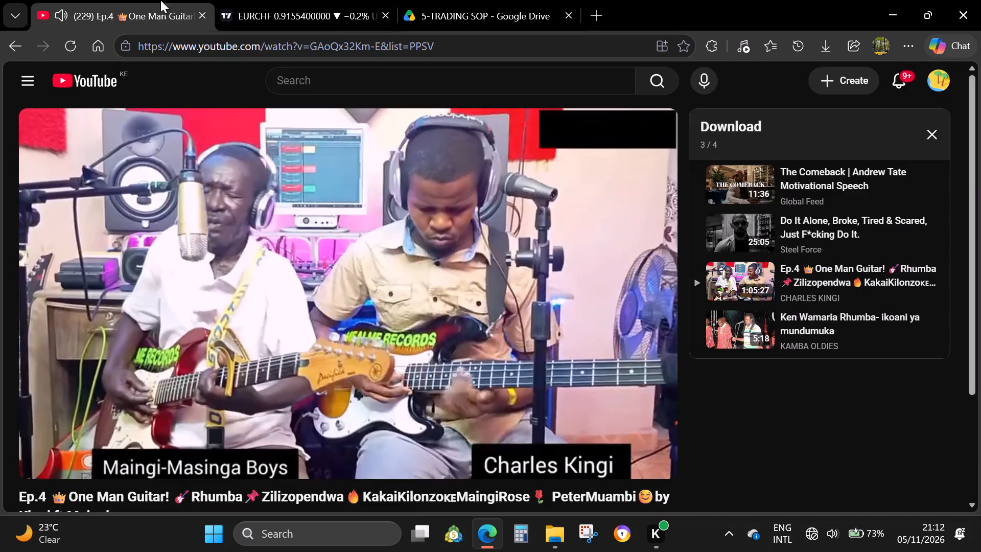
click(309, 0)
scroll(347, 223, down, 13)
drag(906, 189, 859, 379)
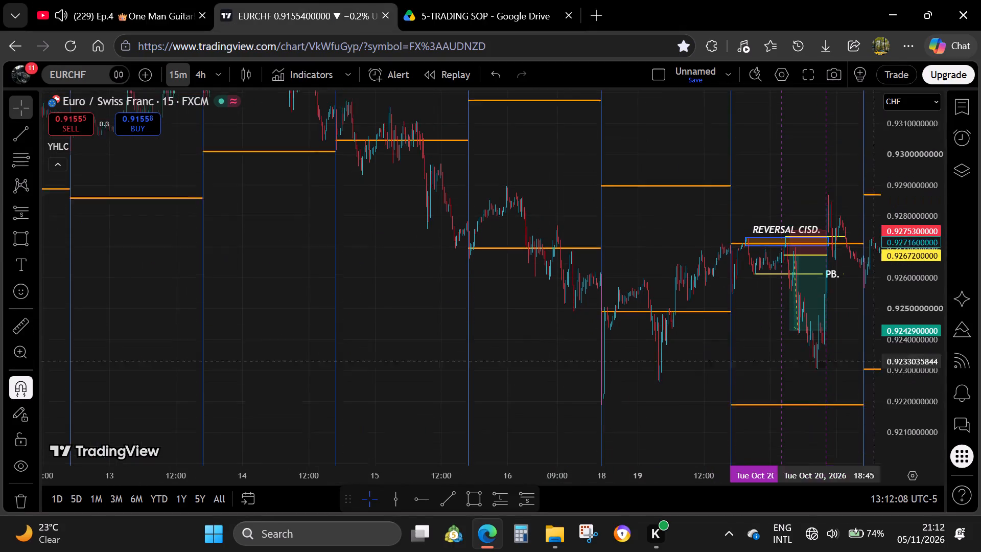
click(205, 0)
click(343, 0)
scroll(517, 285, down, 7)
scroll(453, 304, down, 8)
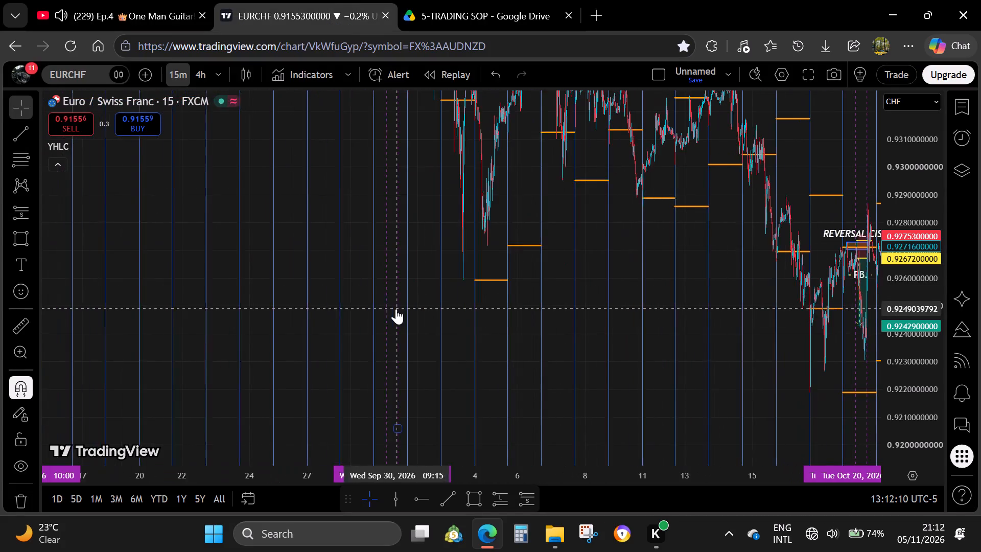
scroll(396, 309, down, 4)
drag(283, 242, 722, 356)
drag(295, 157, 360, 427)
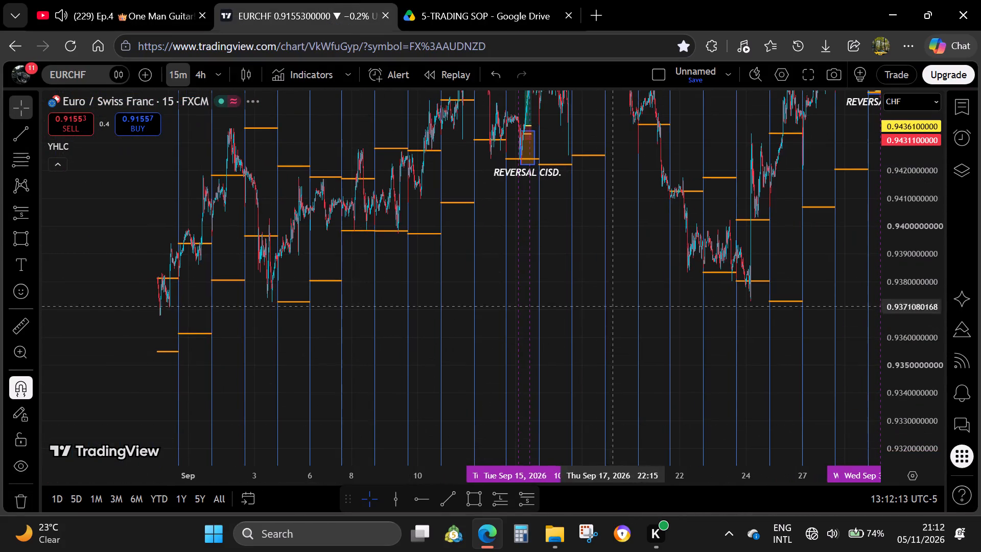
drag(564, 249, 811, 343)
drag(333, 397, 816, 290)
scroll(759, 324, up, 9)
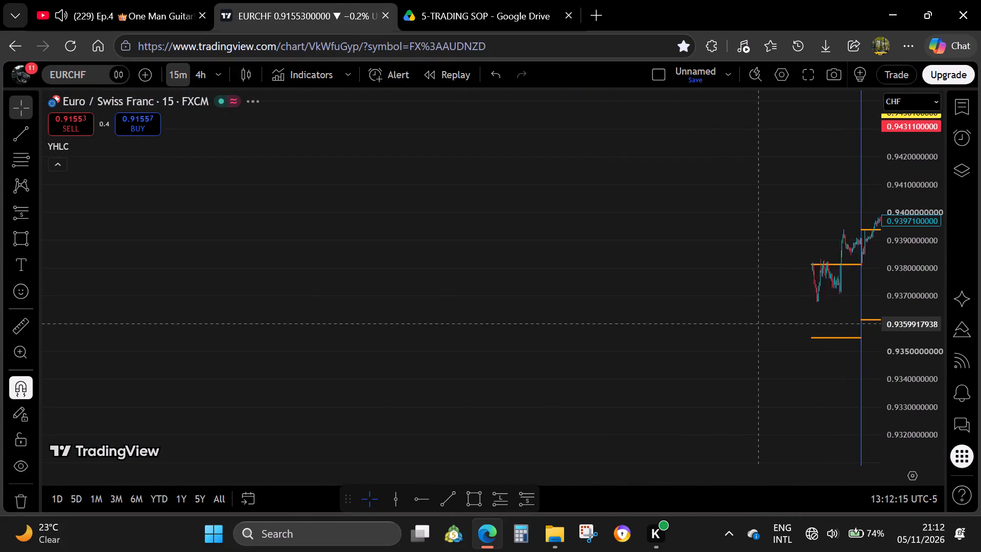
scroll(757, 325, up, 9)
drag(780, 347, 877, 314)
drag(813, 302, 829, 346)
Examine the daily ranges from Aug 31 through early September up to the Sep 15 setup for further trade setups.
scroll(680, 332, down, 7)
drag(847, 323, 349, 301)
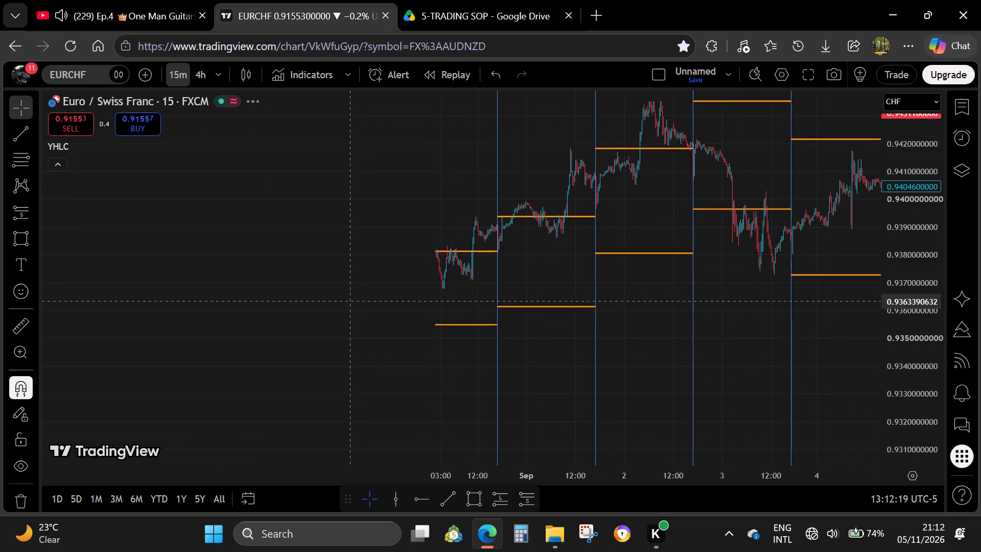
drag(349, 301, 349, 301)
drag(569, 279, 228, 328)
drag(622, 294, 503, 334)
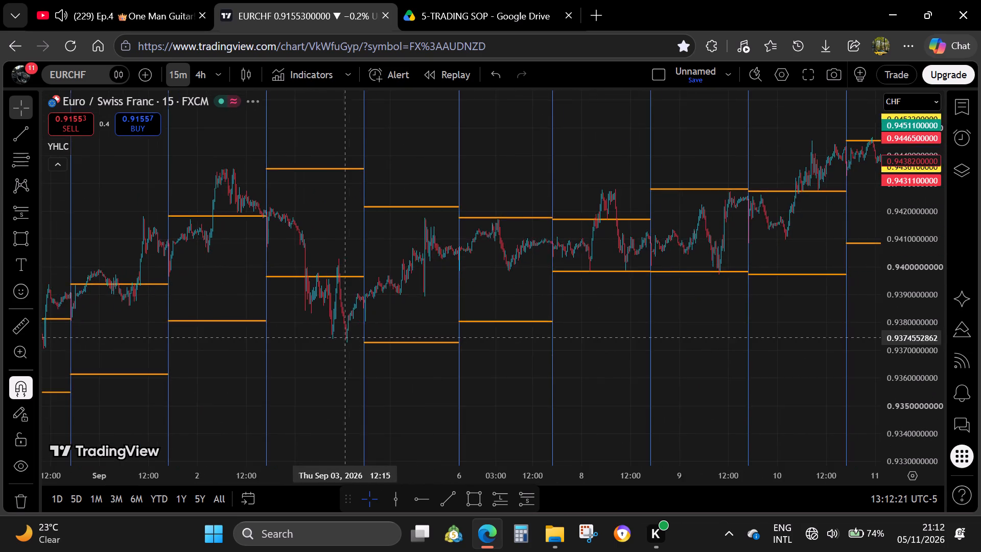
drag(339, 338, 677, 300)
drag(436, 323, 785, 273)
drag(458, 312, 717, 297)
drag(727, 300, 296, 314)
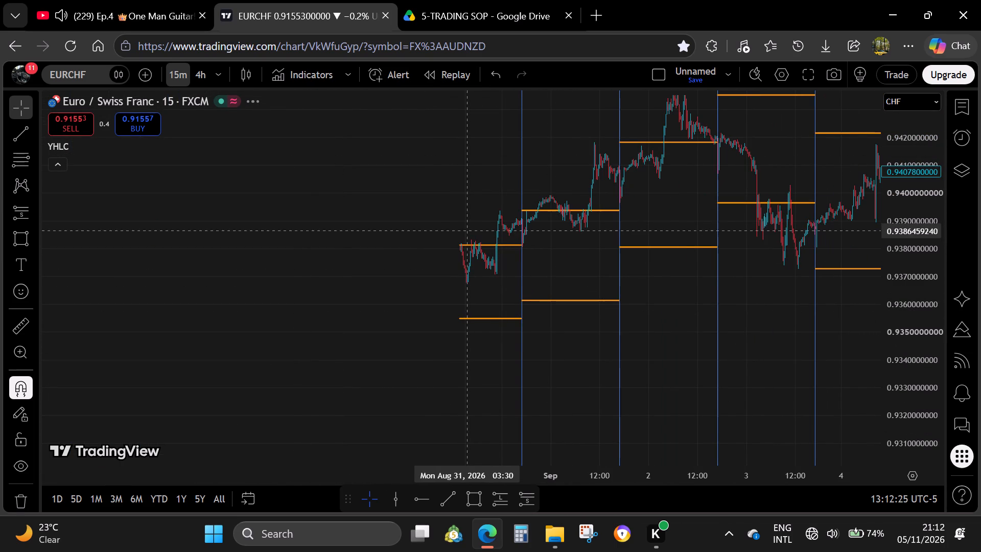
drag(619, 225, 453, 337)
drag(655, 294, 492, 316)
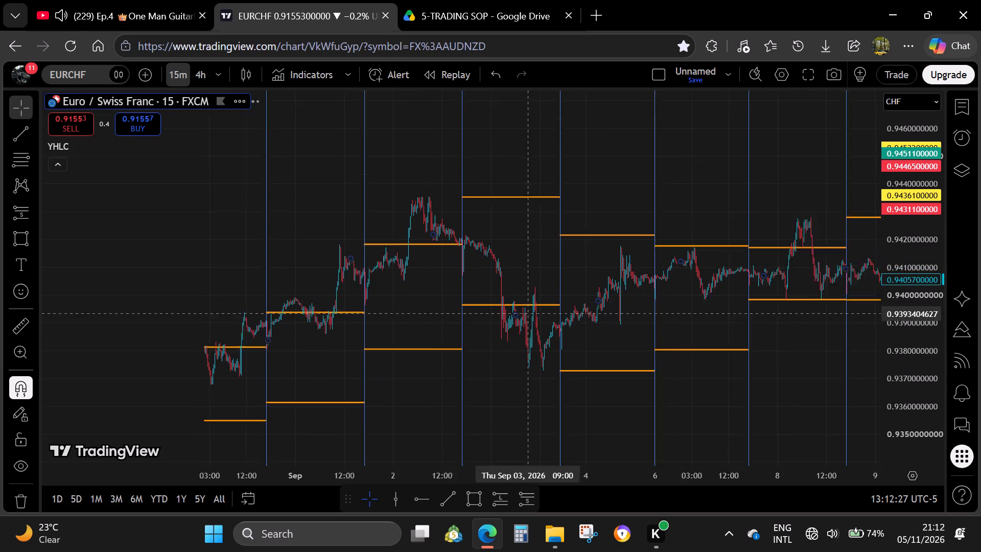
drag(492, 316, 489, 316)
drag(717, 336, 527, 337)
drag(657, 338, 402, 339)
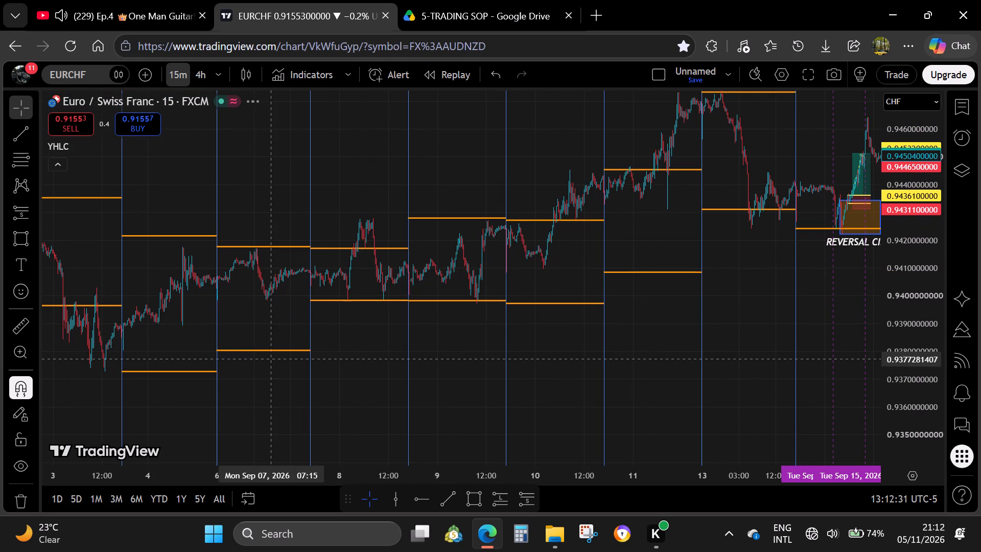
drag(270, 360, 649, 274)
drag(371, 319, 746, 254)
drag(750, 253, 337, 349)
drag(720, 225, 379, 313)
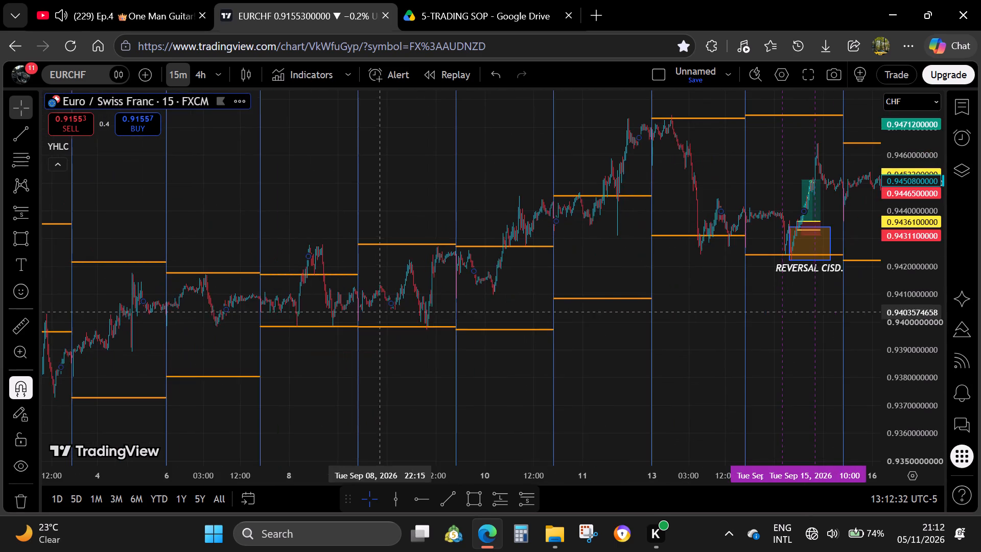
drag(587, 247, 464, 314)
Inspect the annotated Sep 15 reversal long setup and the price action around it up close.
scroll(479, 311, up, 8)
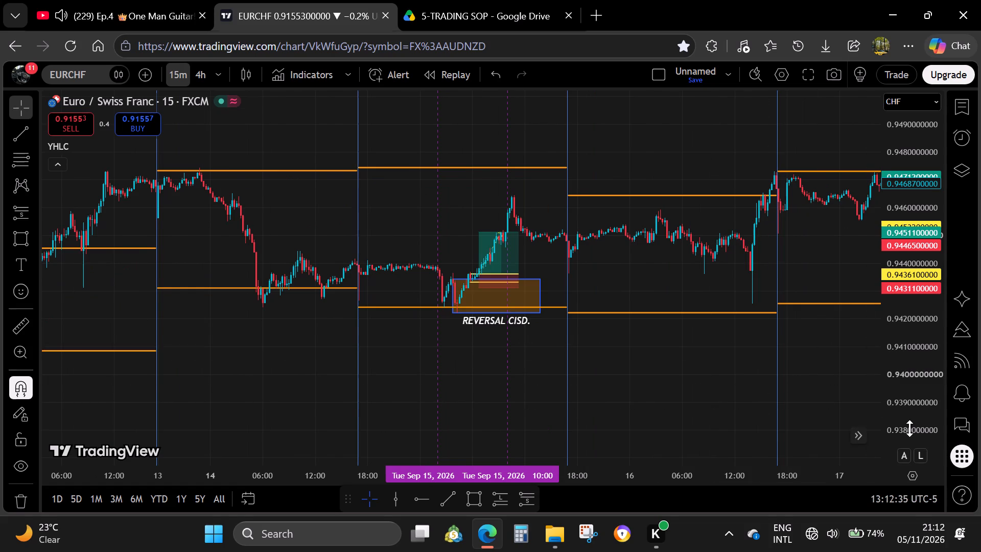
drag(910, 428, 861, 302)
scroll(674, 326, up, 4)
scroll(626, 352, up, 3)
drag(385, 324, 565, 313)
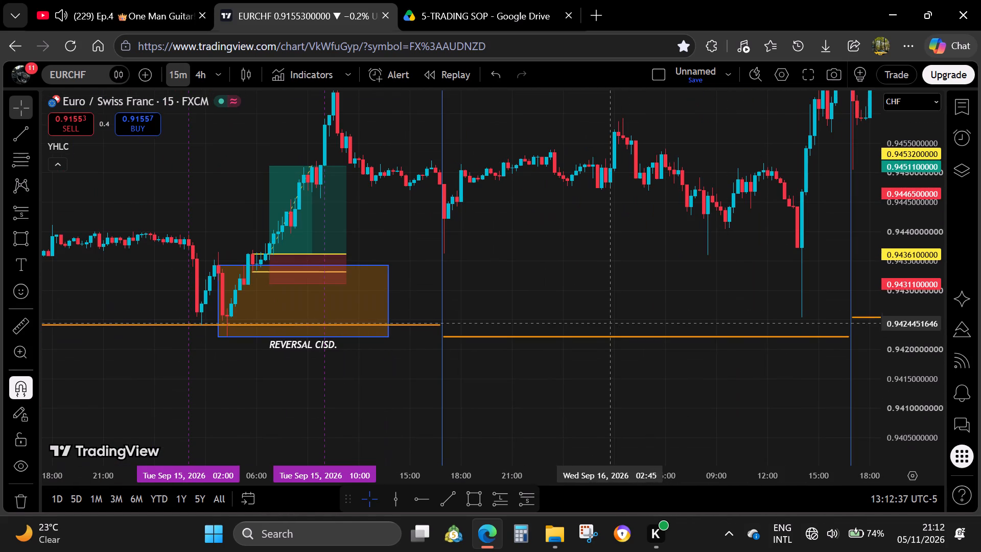
click(593, 222)
drag(552, 242, 711, 243)
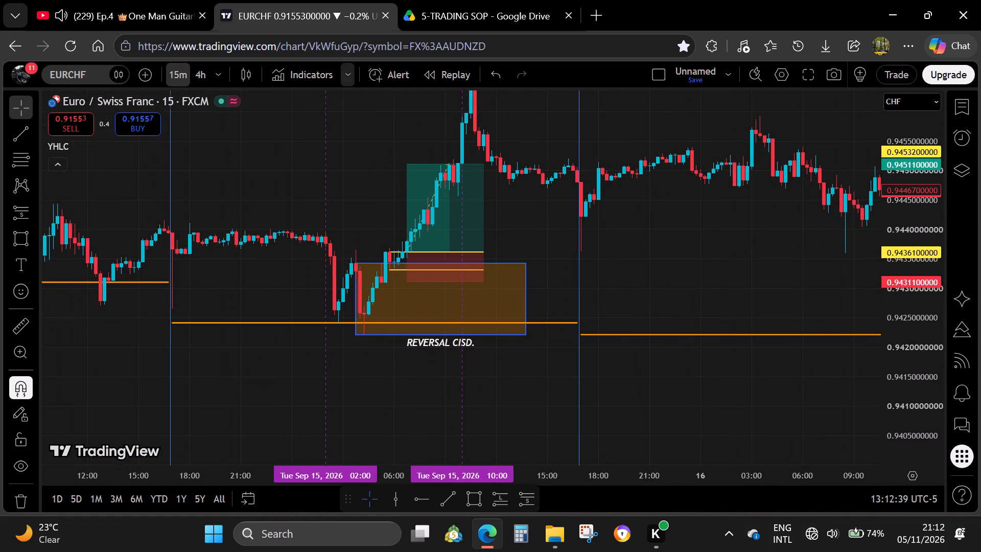
click(140, 0)
click(309, 0)
Review the price action from the Sep 15 setup forward through the annotated Sep 30 setup to early October.
drag(689, 201, 129, 306)
scroll(290, 301, down, 14)
drag(926, 182, 866, 349)
drag(774, 343, 438, 360)
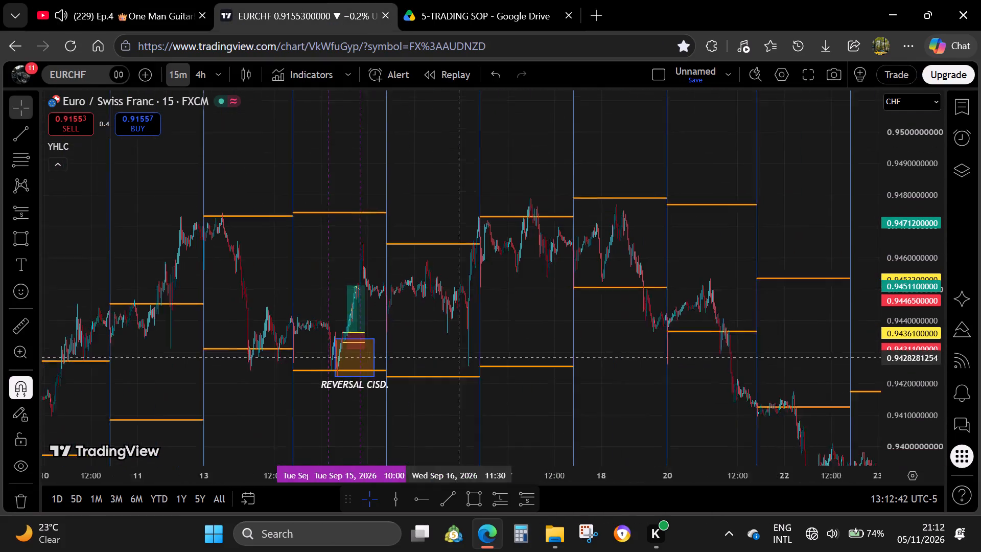
drag(438, 360, 436, 361)
scroll(620, 341, up, 6)
drag(633, 348, 237, 235)
drag(540, 326, 141, 297)
drag(614, 302, 218, 377)
drag(345, 290, 344, 382)
drag(885, 412, 856, 266)
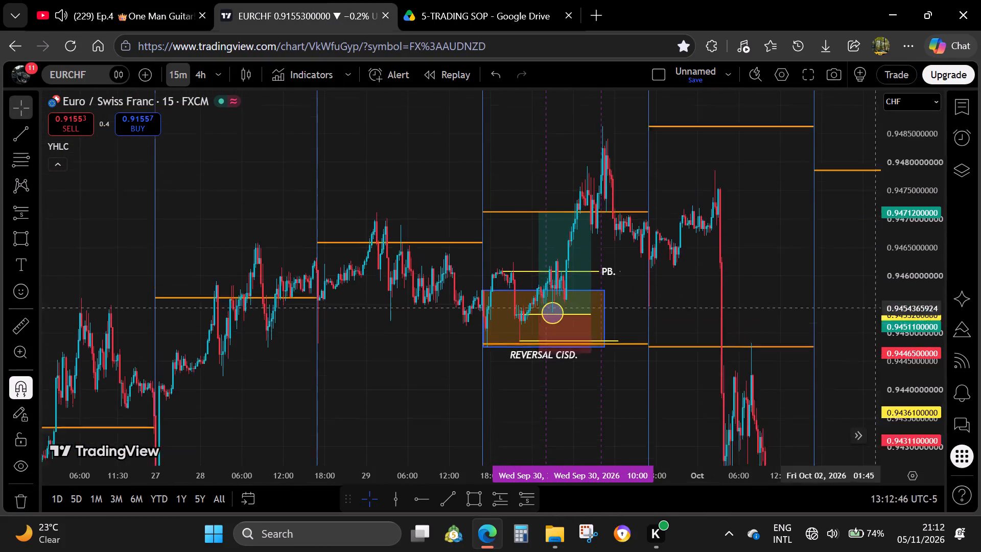
scroll(713, 354, up, 7)
drag(602, 400, 363, 279)
drag(640, 387, 575, 305)
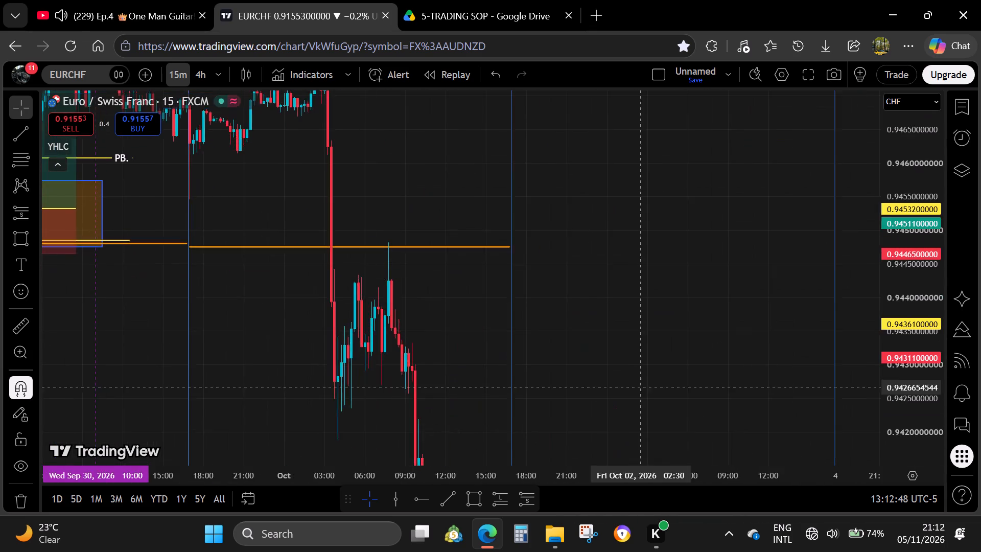
drag(575, 305, 356, 163)
drag(525, 328, 292, 147)
scroll(474, 263, up, 1)
Reset the chart view to the latest bars and examine late October, particularly Oct 28, for another trade setup.
right_click(474, 263)
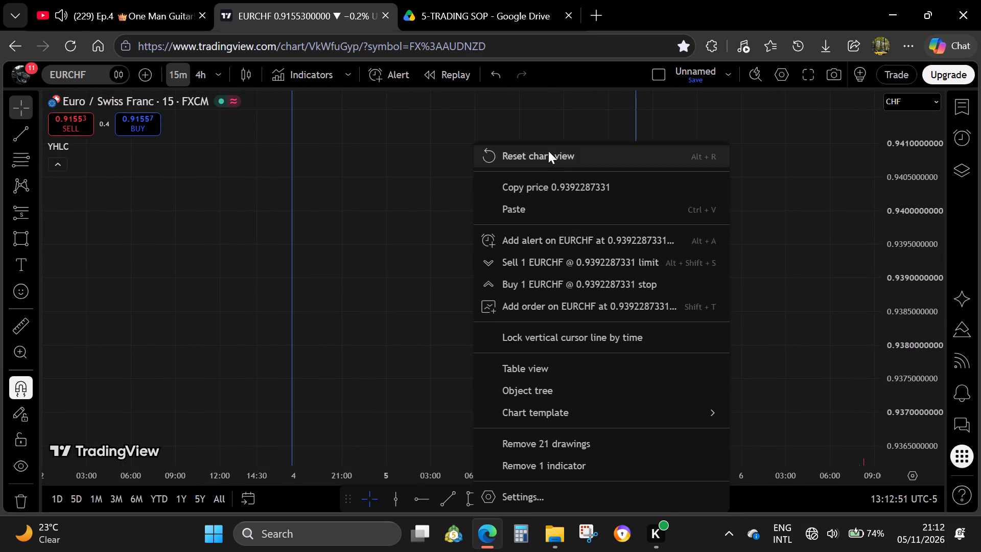
click(548, 151)
scroll(557, 294, down, 10)
right_click(500, 261)
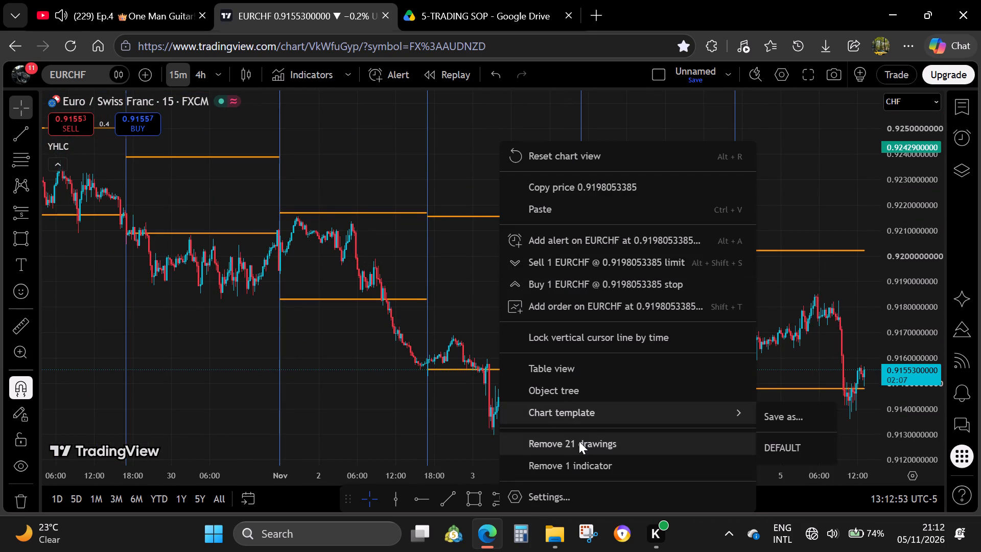
click(230, 248)
drag(220, 251, 653, 303)
scroll(710, 298, down, 7)
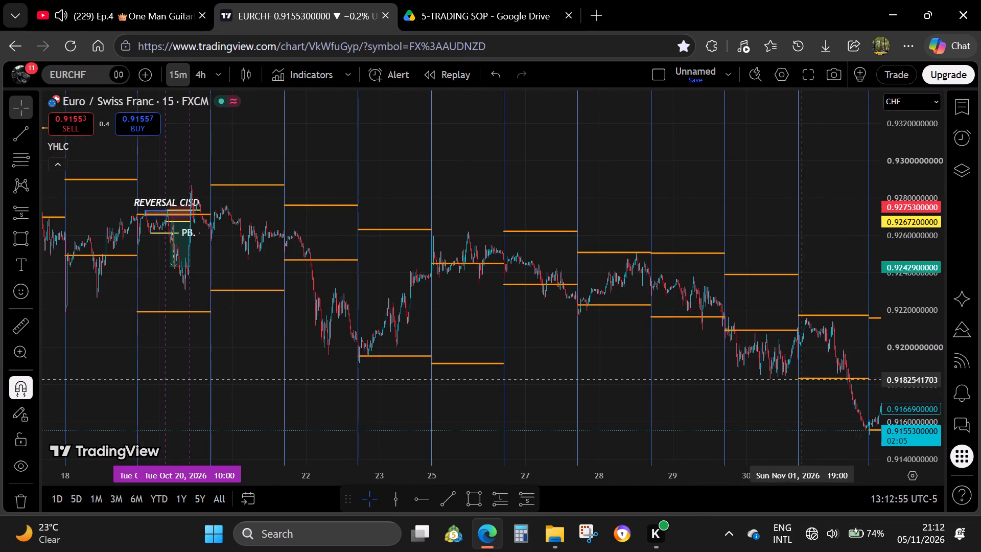
drag(901, 404, 855, 301)
scroll(704, 338, up, 9)
drag(252, 343, 580, 323)
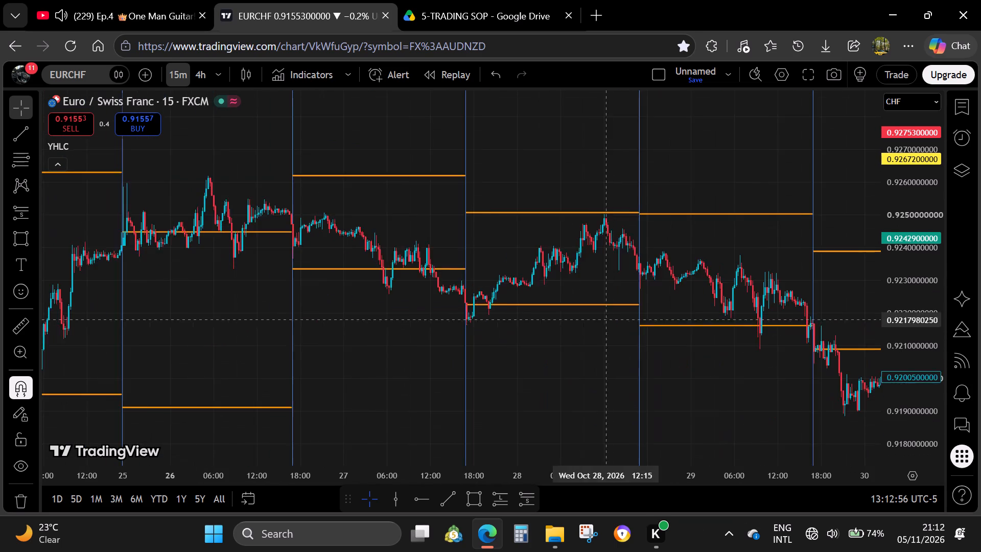
scroll(517, 372, up, 3)
drag(912, 440, 833, 304)
drag(353, 330, 538, 335)
scroll(565, 361, up, 3)
scroll(698, 342, up, 2)
drag(900, 396, 887, 351)
drag(540, 270, 648, 301)
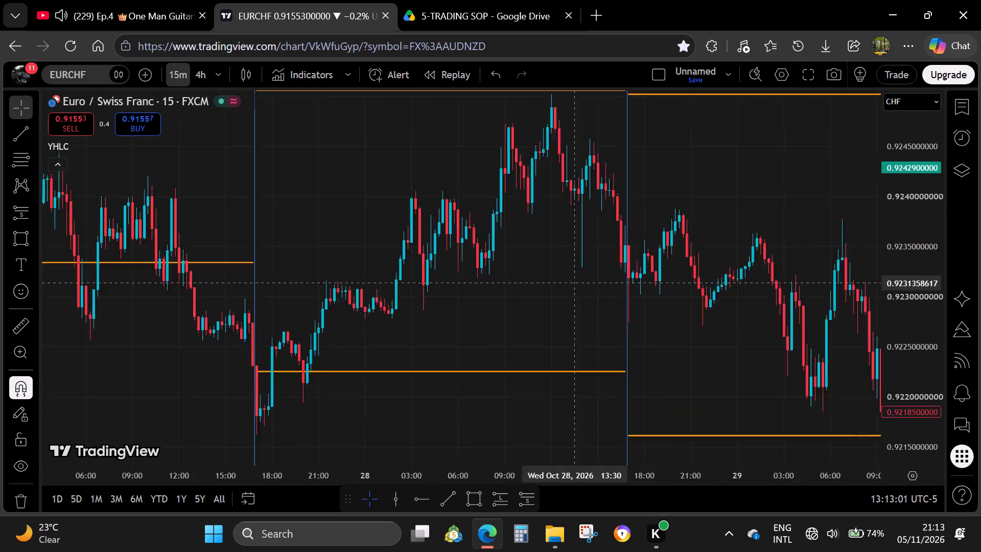
drag(648, 301, 745, 343)
scroll(745, 349, up, 1)
drag(713, 329, 565, 287)
click(197, 0)
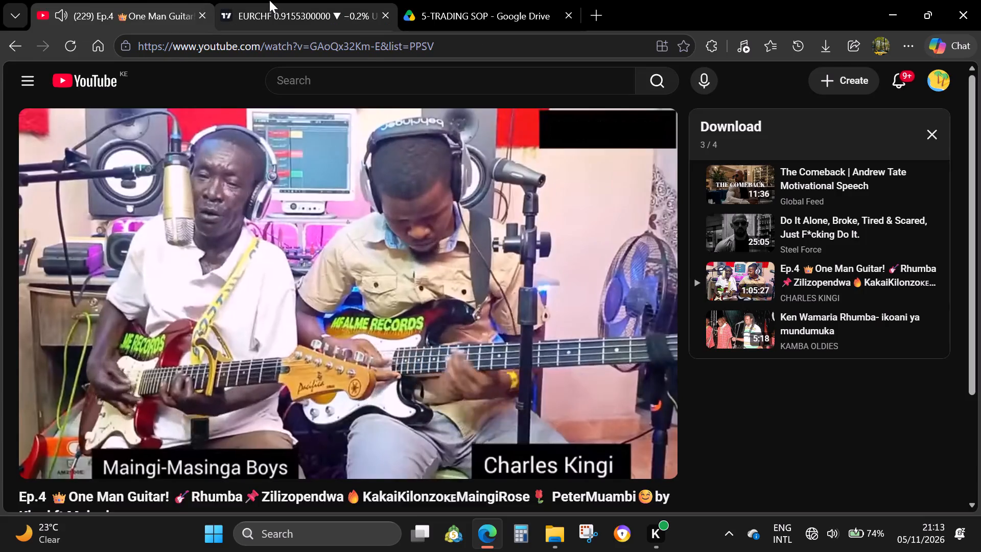
click(269, 0)
click(423, 291)
Draw horizontal trend lines at 0.92299, ending at Oct 28 05:45, and at 0.92278, starting at Oct 28 00:00.
click(449, 497)
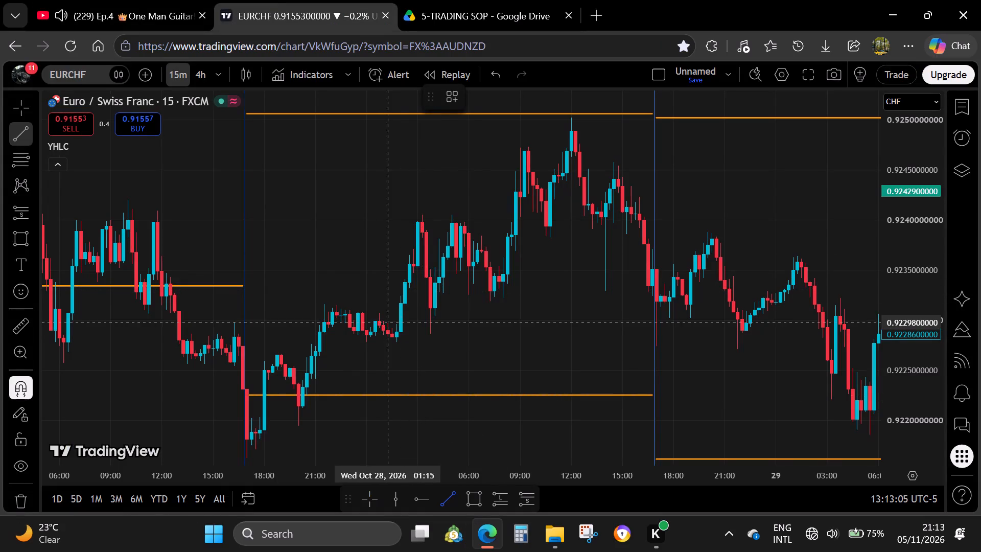
click(380, 322)
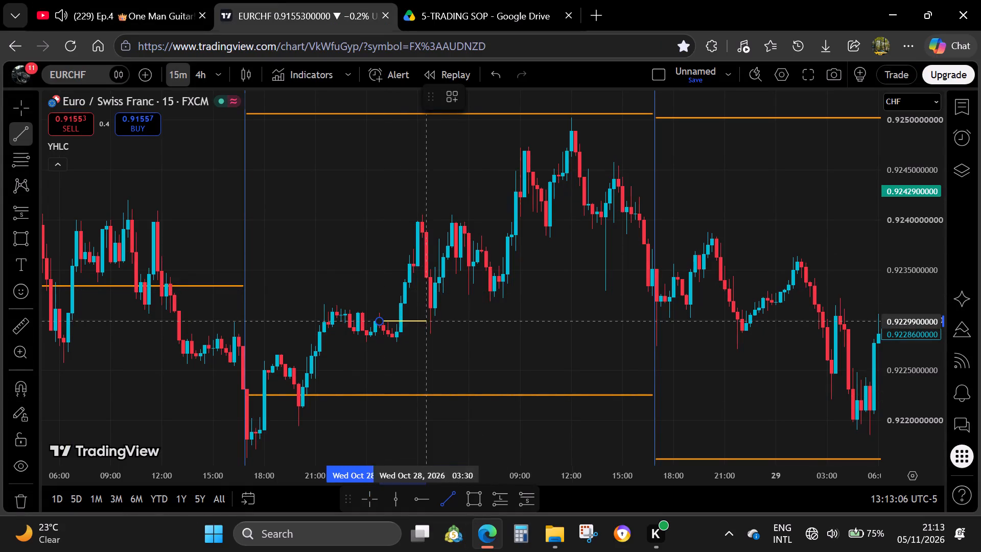
shift+click(522, 335)
click(448, 492)
click(366, 343)
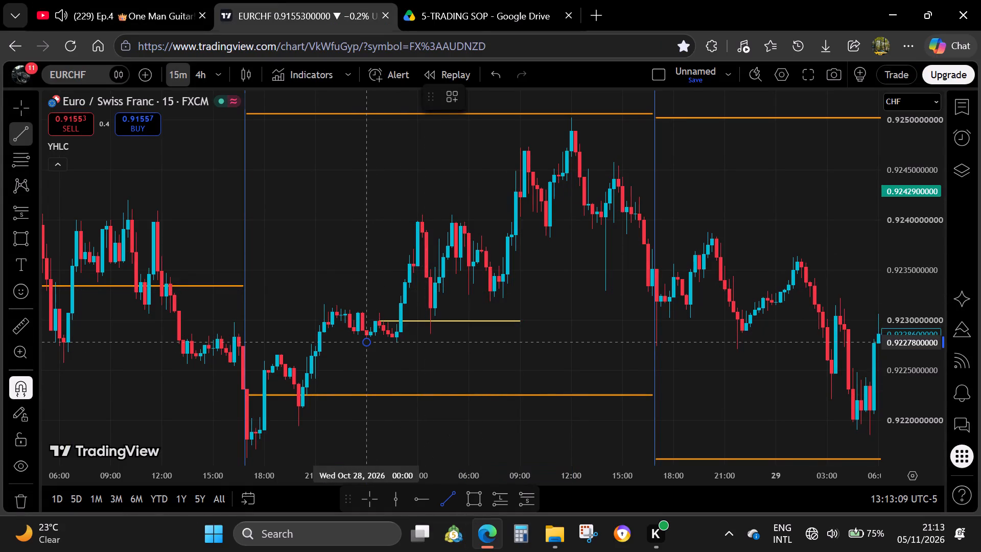
shift+click(559, 358)
drag(522, 321, 463, 322)
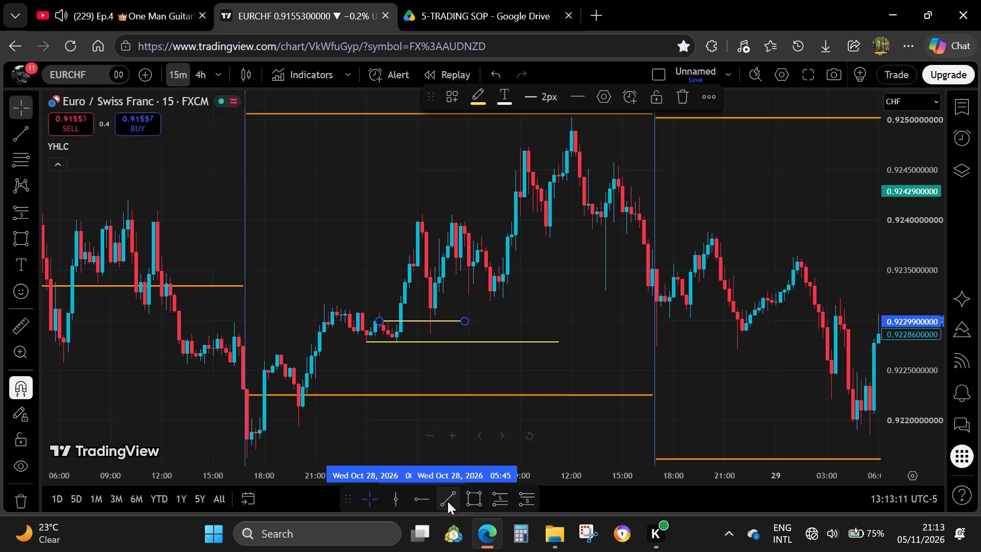
Draw a horizontal trend line at 0.92308 from Oct 27 22:15 and apply the "PB." drawing template to it.
click(448, 501)
click(337, 311)
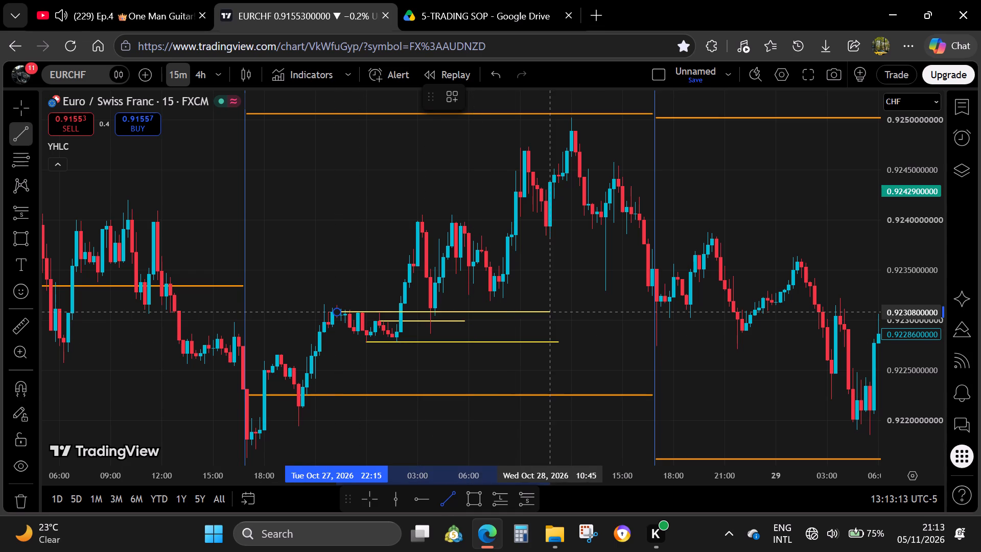
shift+click(563, 314)
click(460, 104)
click(494, 194)
click(509, 280)
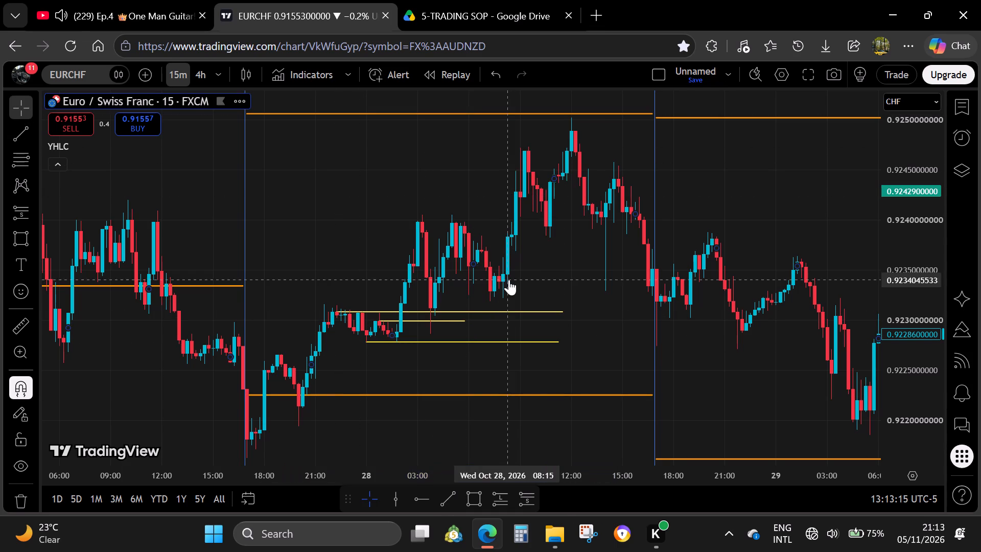
Place a long position at 0.92278 starting at Oct 28 00:00 and apply a drawing template to it.
click(502, 499)
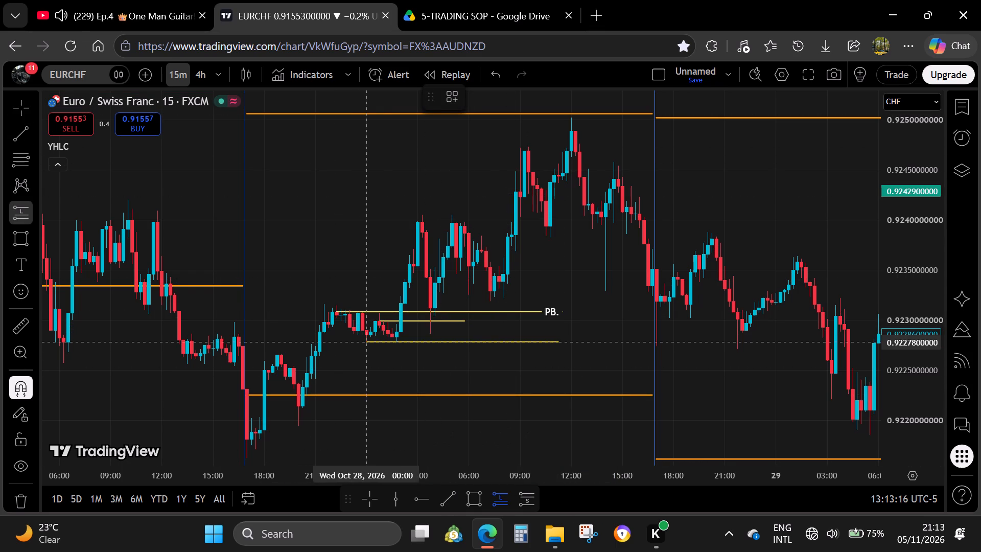
click(366, 341)
click(455, 92)
click(488, 180)
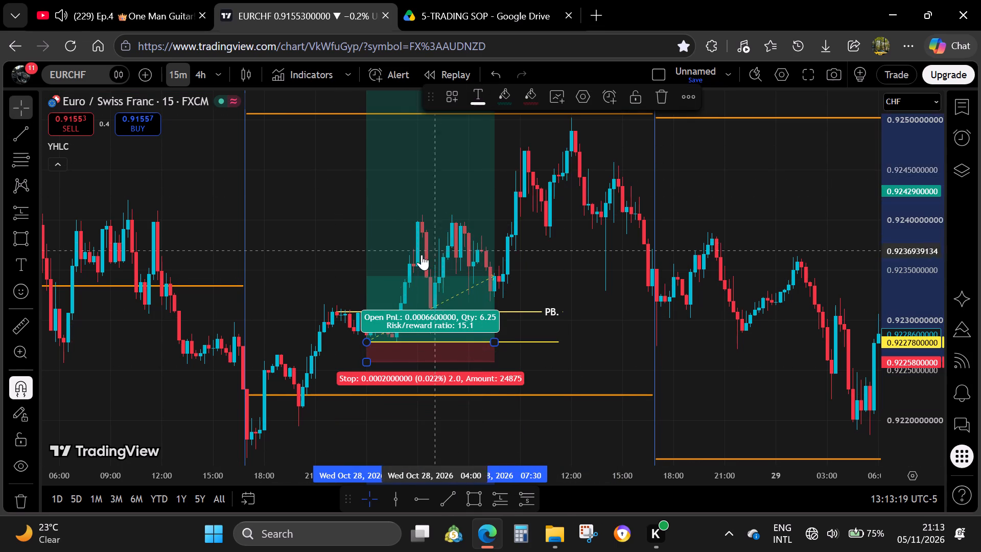
Adjust the long position: target to the daily high line at 0.92506 and entry to 0.92299.
drag(337, 147, 359, 272)
drag(386, 147, 385, 209)
drag(321, 307, 324, 294)
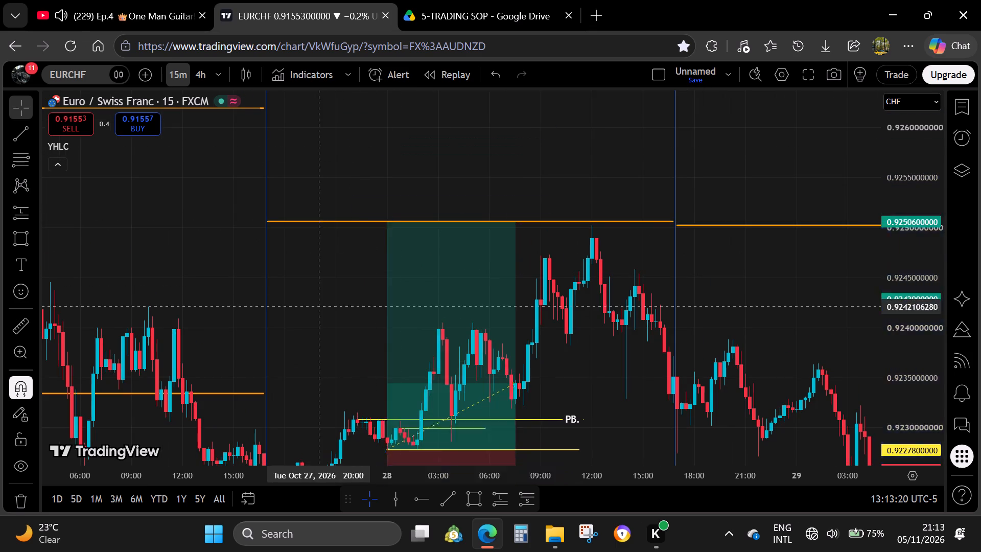
drag(324, 294, 374, 149)
drag(437, 310, 440, 289)
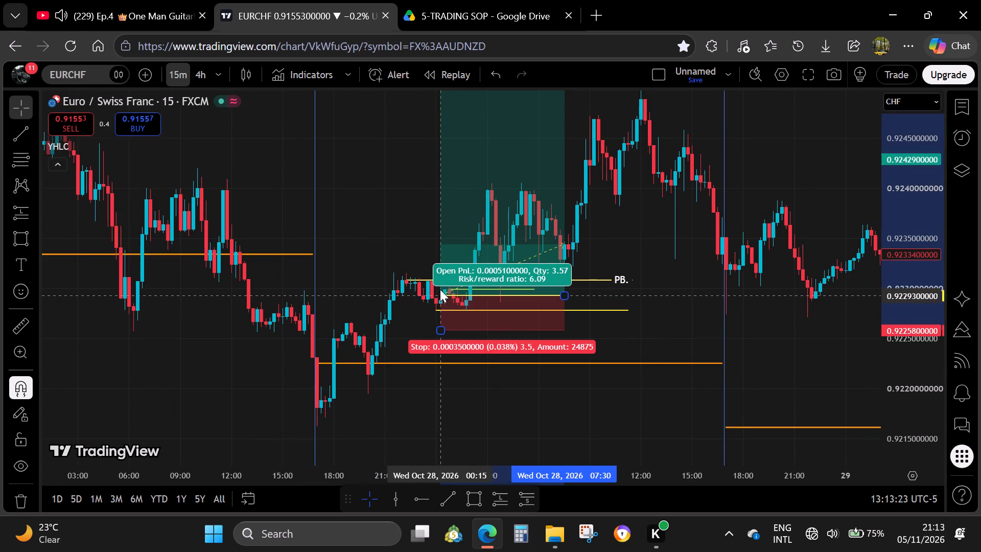
drag(440, 289, 450, 290)
Set the long position's profit level to 123 ticks and move the position along the time axis to start about Oct 28 03:30.
click(581, 96)
scroll(530, 287, down, 3)
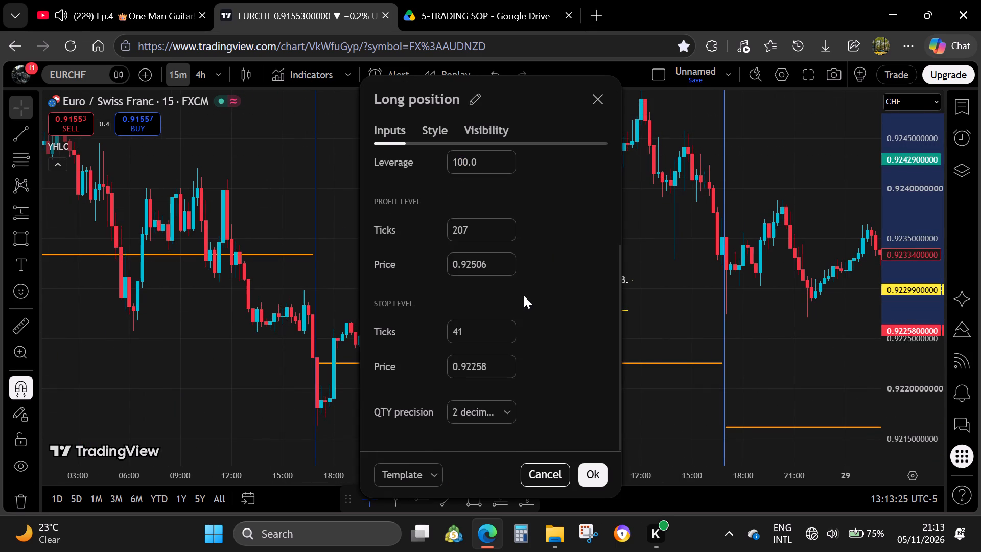
scroll(524, 295, down, 2)
drag(479, 233, 412, 222)
text(12)
key(3)
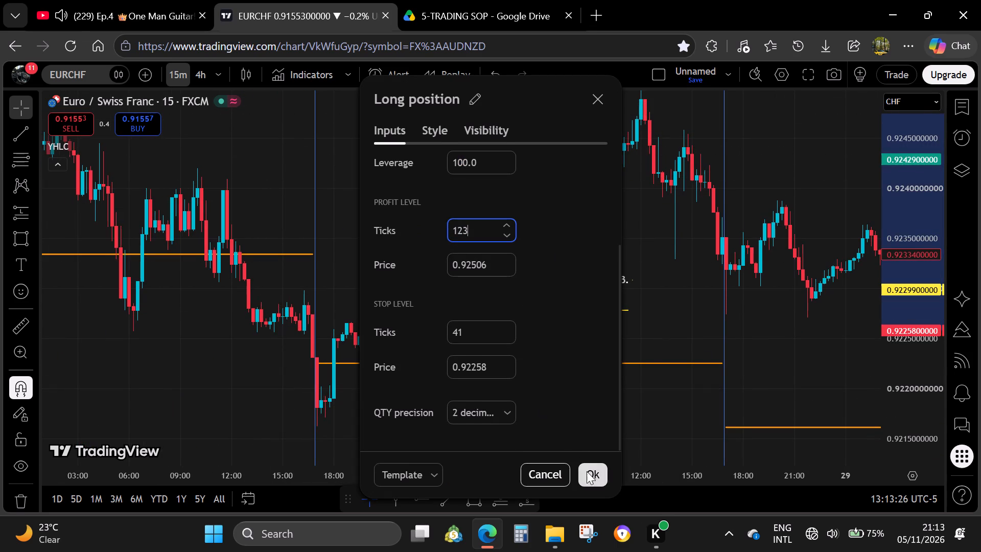
click(587, 472)
drag(501, 304, 545, 304)
click(669, 239)
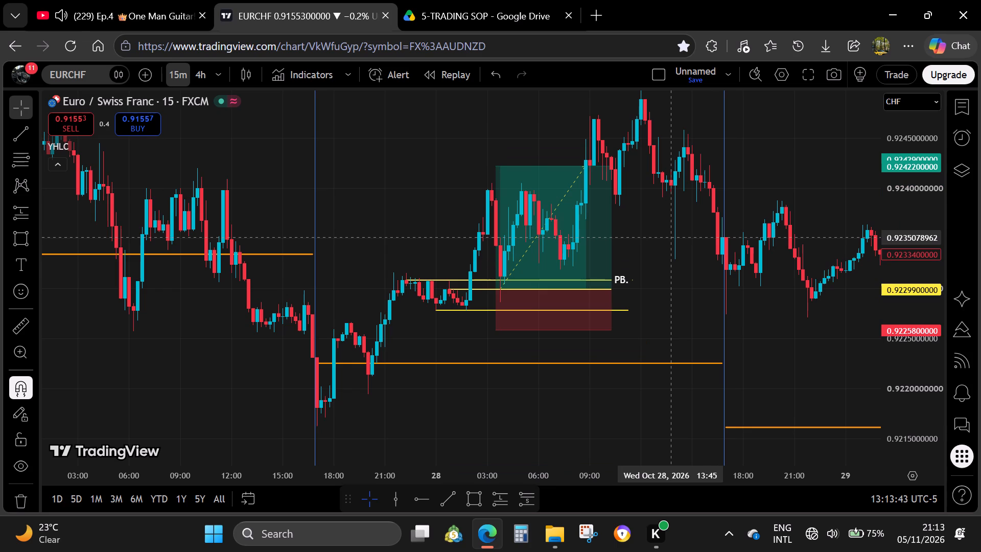
Draw a rectangle between 0.92283 and 0.92162 from Oct 27 16:30 to Oct 28 13:00 and apply the "REVERSAL CISD." template.
click(463, 497)
click(309, 308)
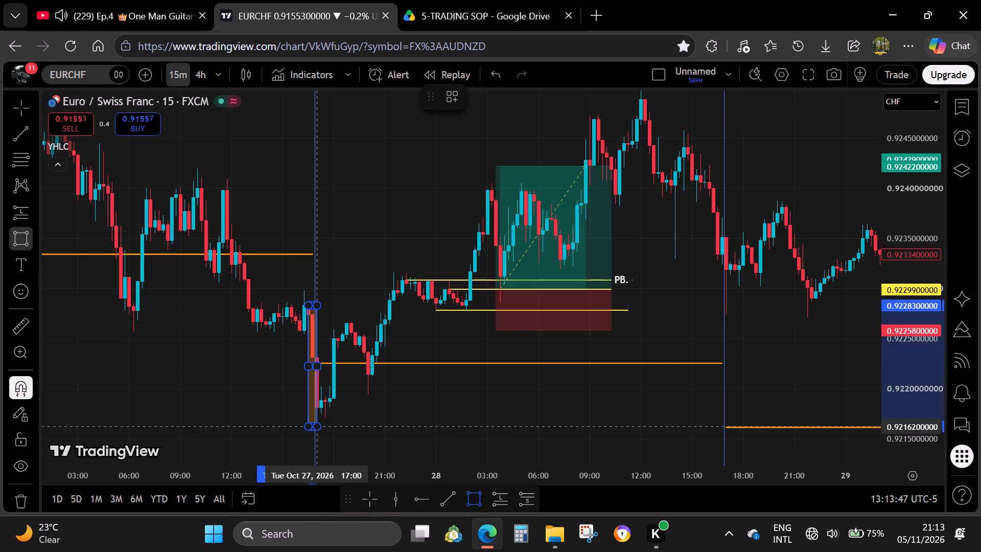
click(318, 429)
drag(320, 364, 656, 395)
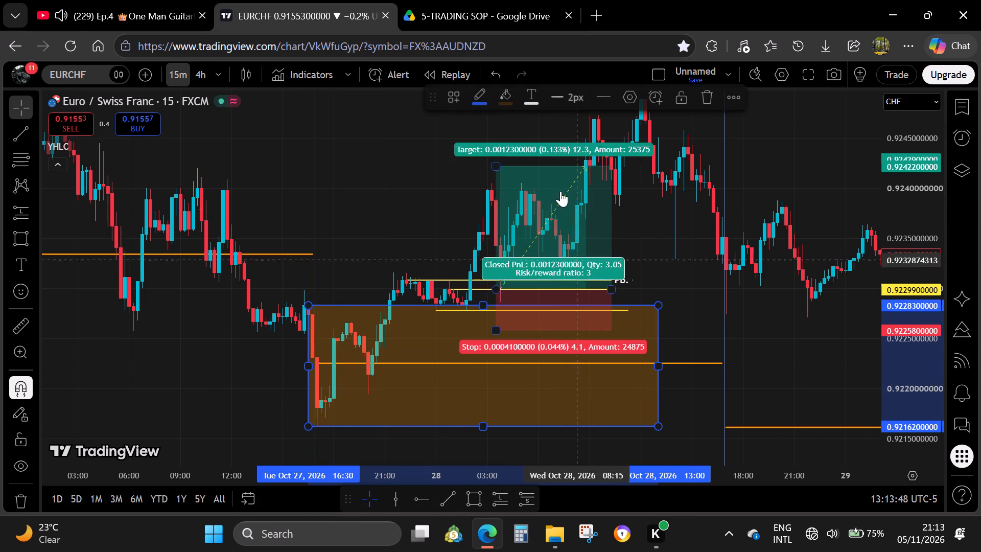
click(458, 107)
click(480, 176)
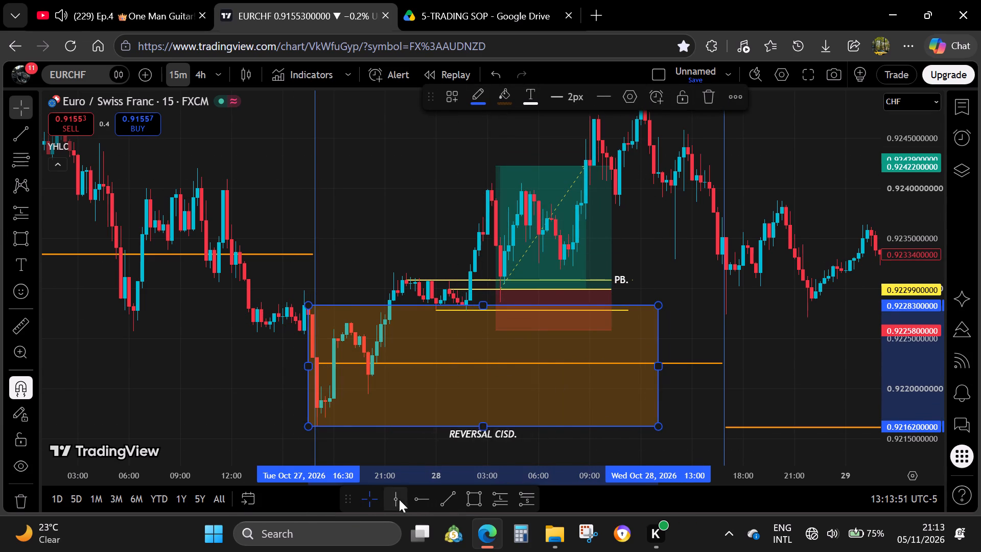
Place vertical lines at Oct 28 02:00 and about Oct 28 10:00 around the long trade.
click(399, 499)
click(471, 353)
click(149, 0)
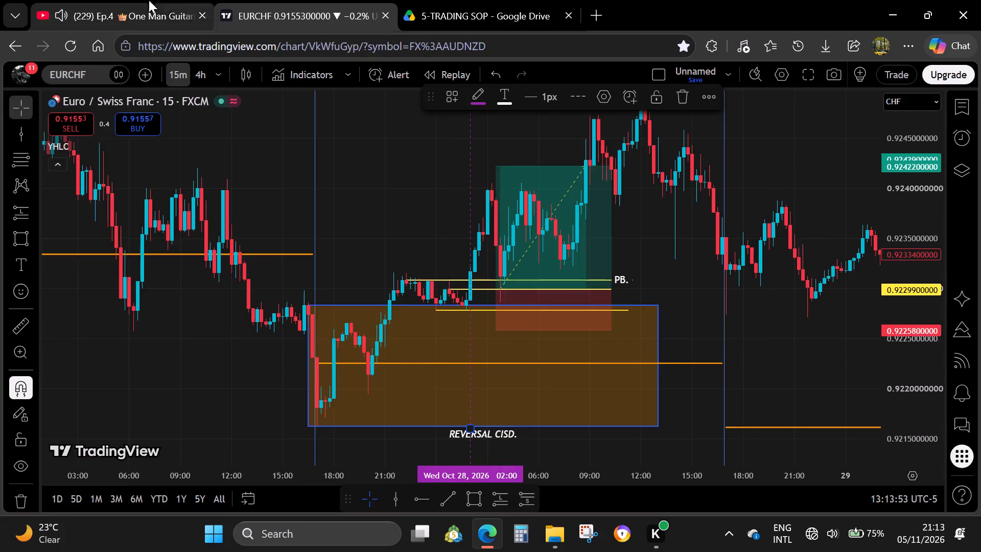
click(312, 0)
click(395, 502)
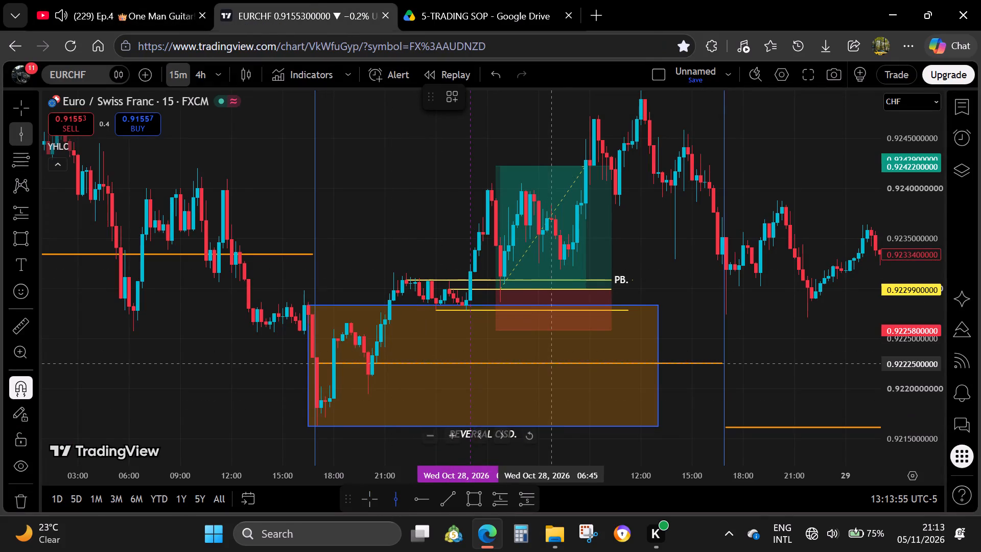
click(607, 405)
click(669, 265)
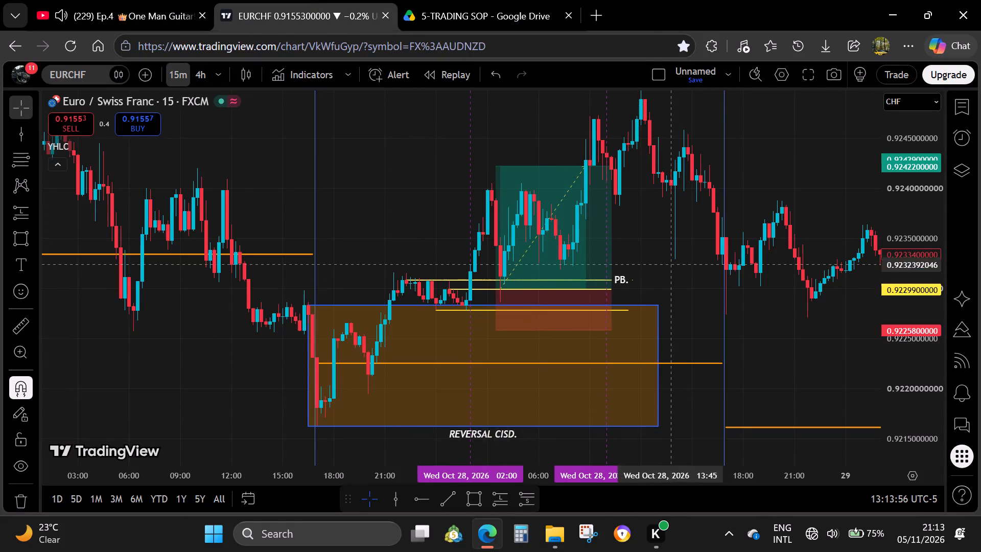
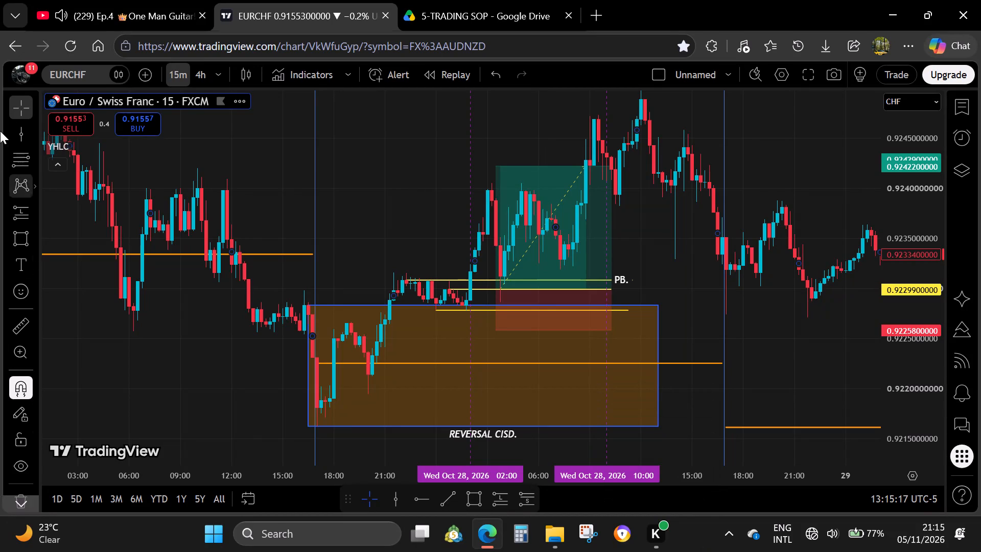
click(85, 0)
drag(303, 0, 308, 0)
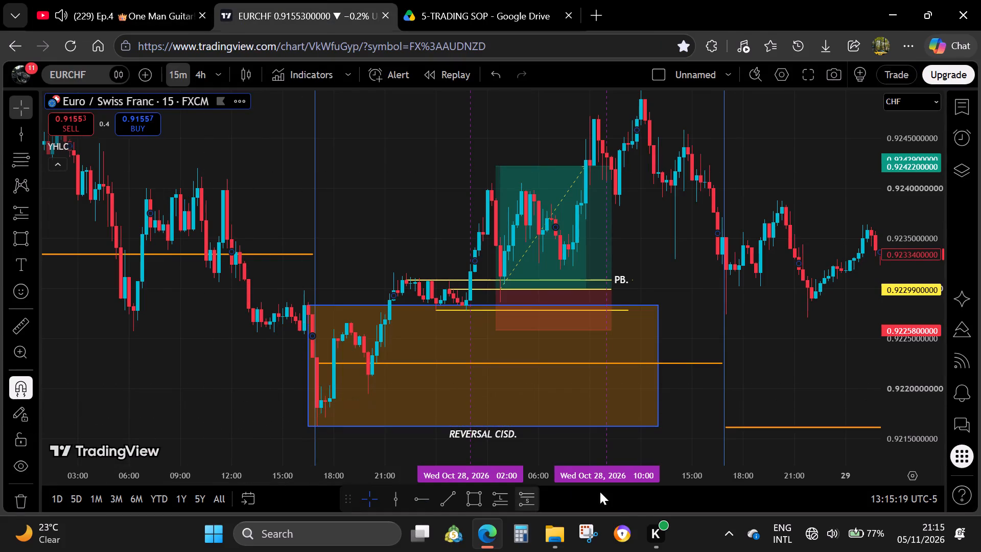
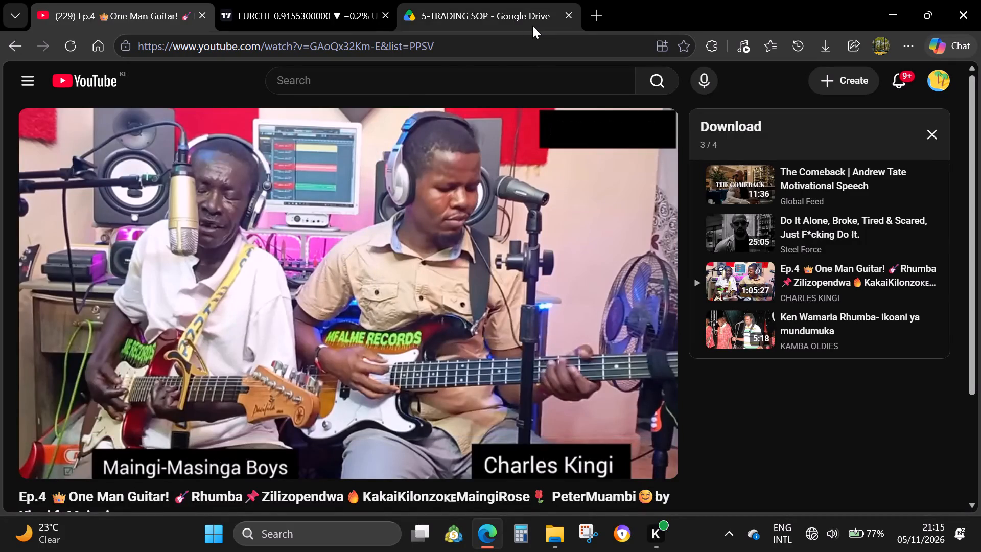
Switch to the Google Drive tab and close the TRADING SYSTEM.pdf preview in the 5-TRADING SOP folder.
click(324, 15)
click(458, 0)
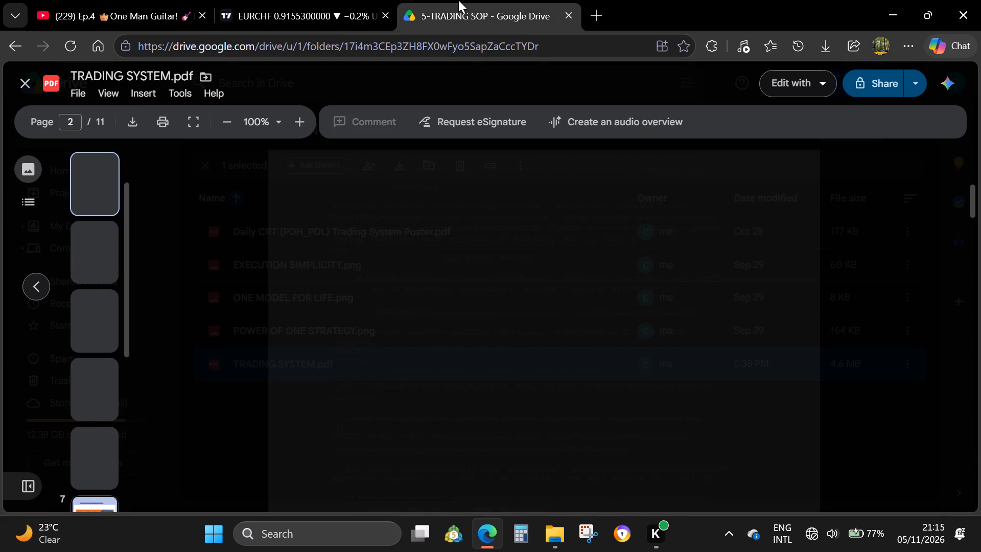
click(20, 87)
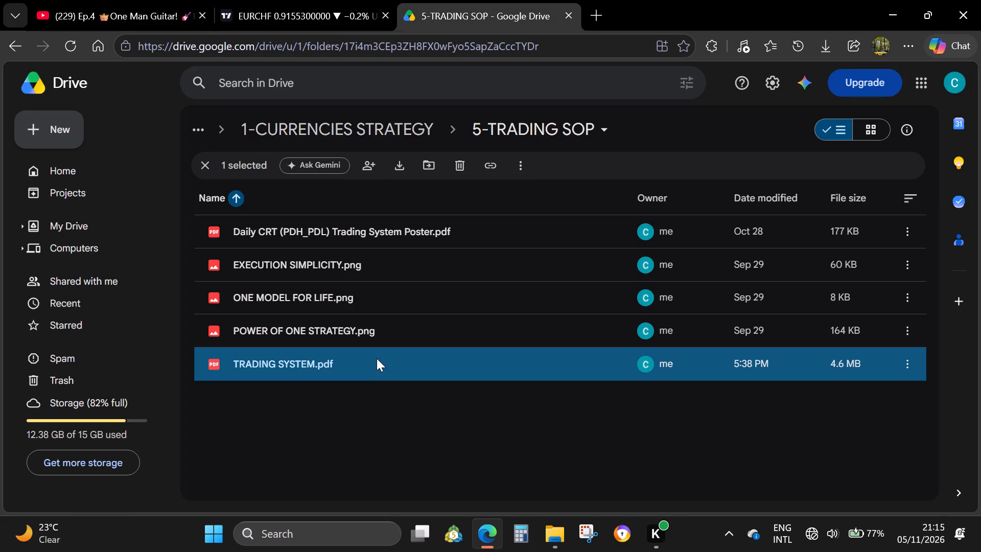
Switch to File Explorer and open the Screenshots folder inside Pictures.
click(554, 546)
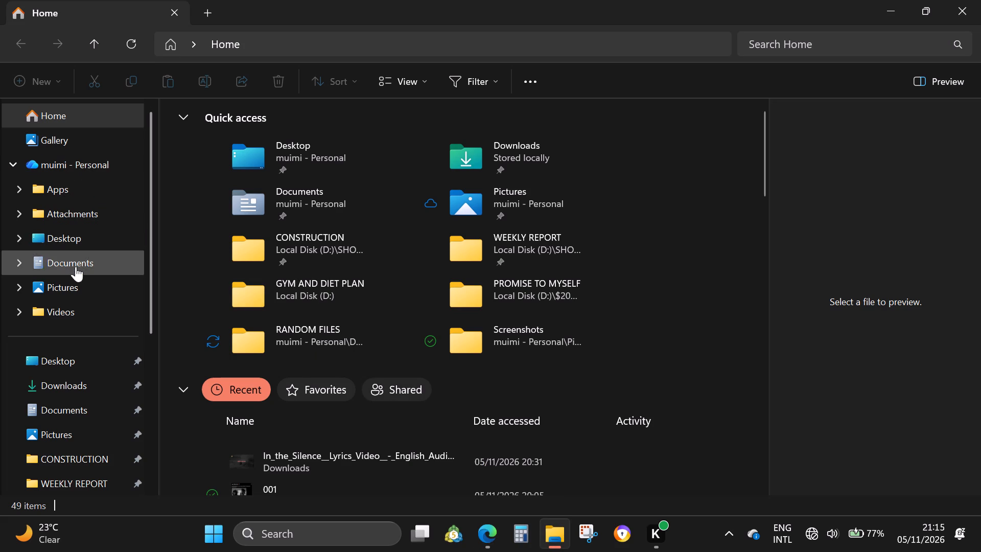
double_click(78, 283)
scroll(447, 329, down, 5)
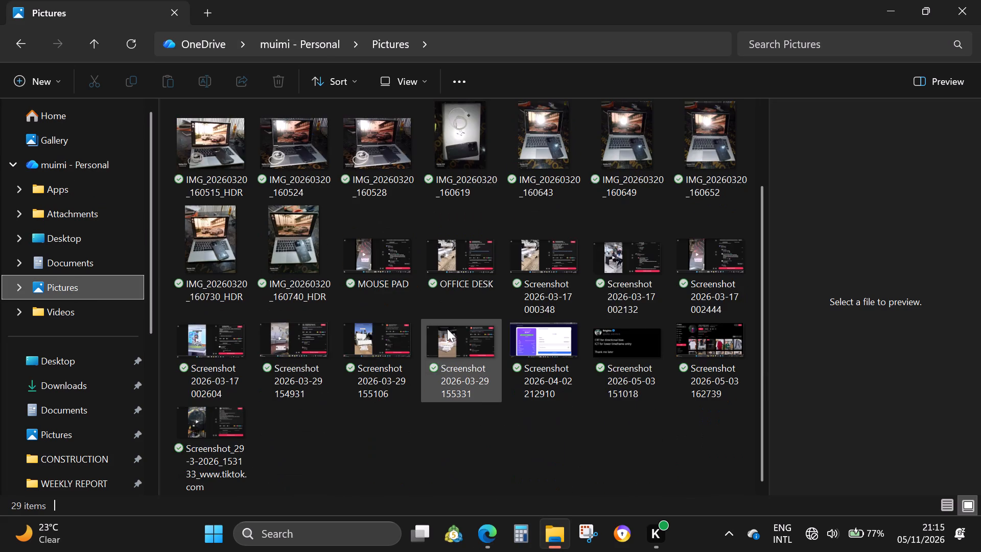
scroll(447, 329, down, 2)
scroll(447, 330, up, 7)
double_click(374, 153)
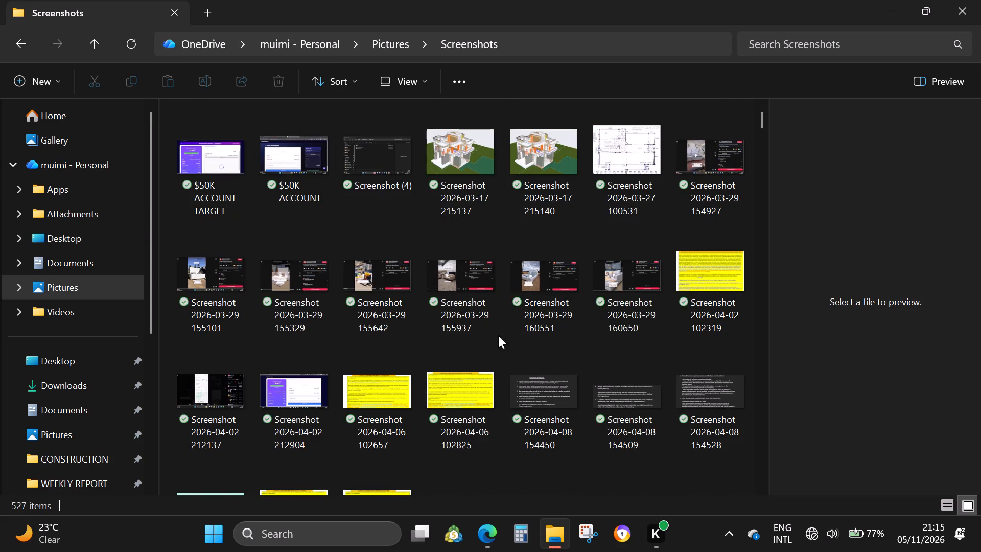
scroll(501, 340, down, 18)
scroll(516, 362, down, 9)
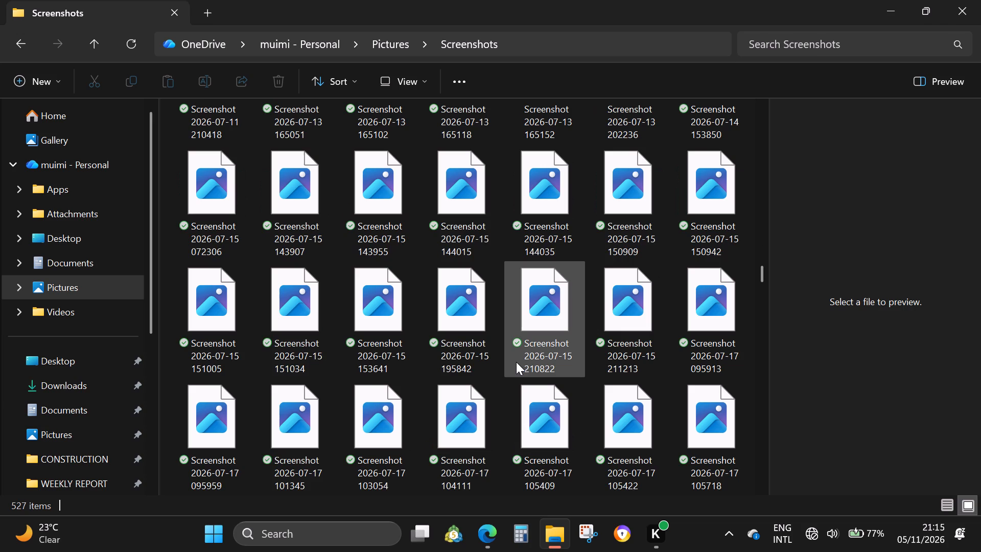
scroll(516, 362, down, 20)
scroll(516, 362, down, 13)
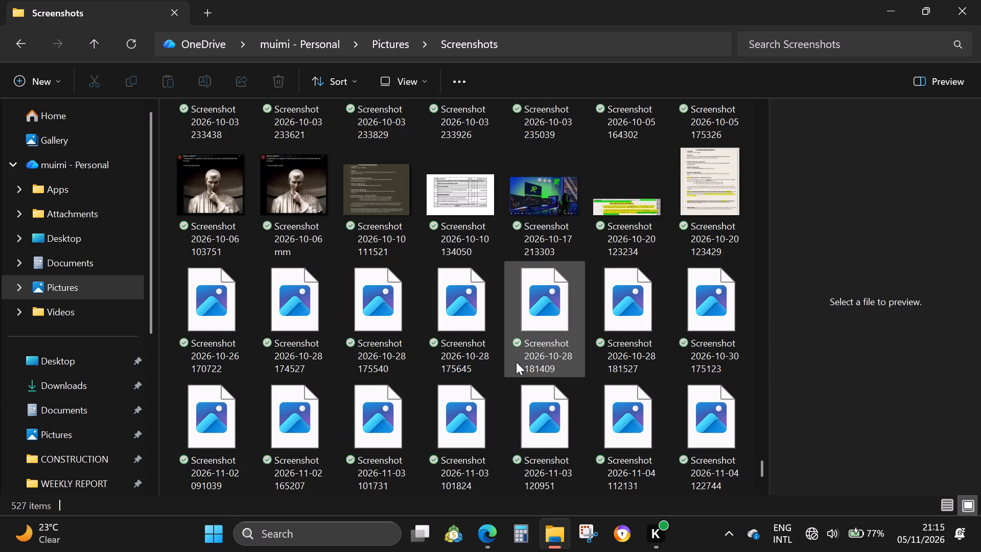
scroll(516, 362, down, 6)
scroll(516, 362, up, 3)
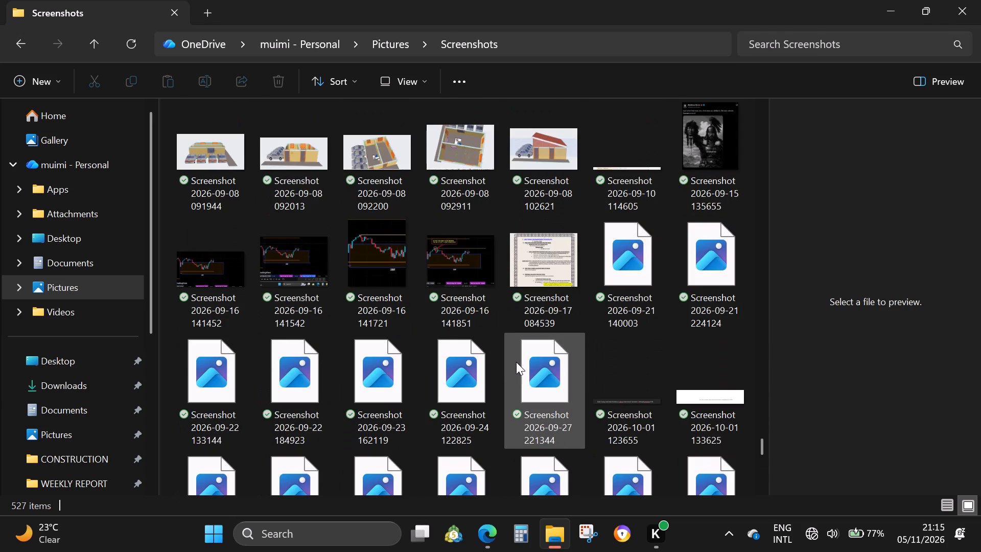
double_click(206, 271)
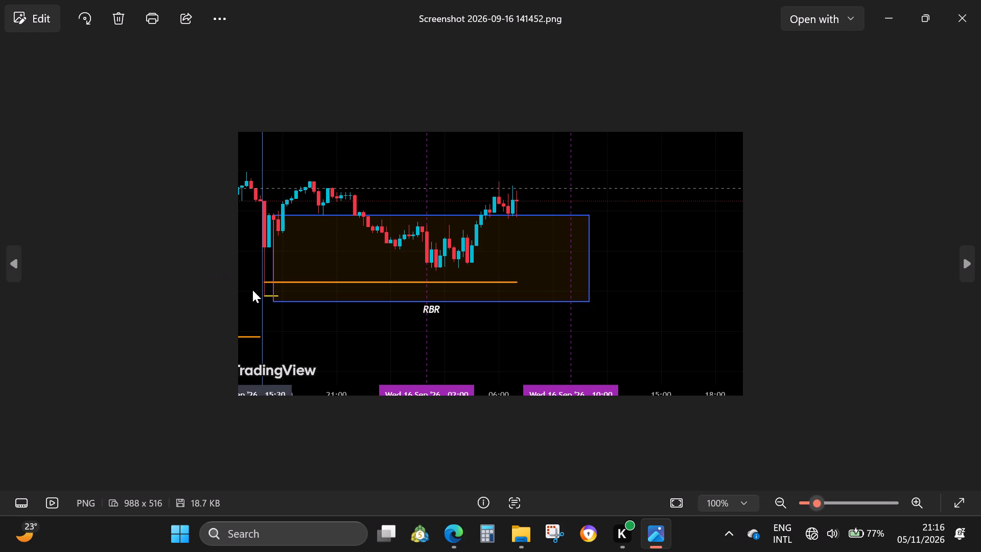
click(946, 16)
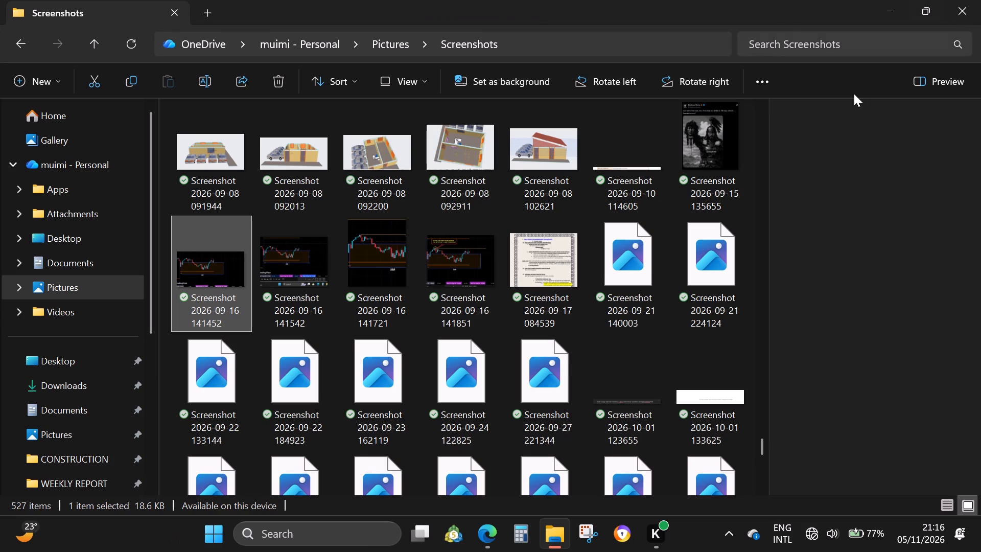
Switch to the YouTube tab in the browser and resume the rhumba video.
click(498, 529)
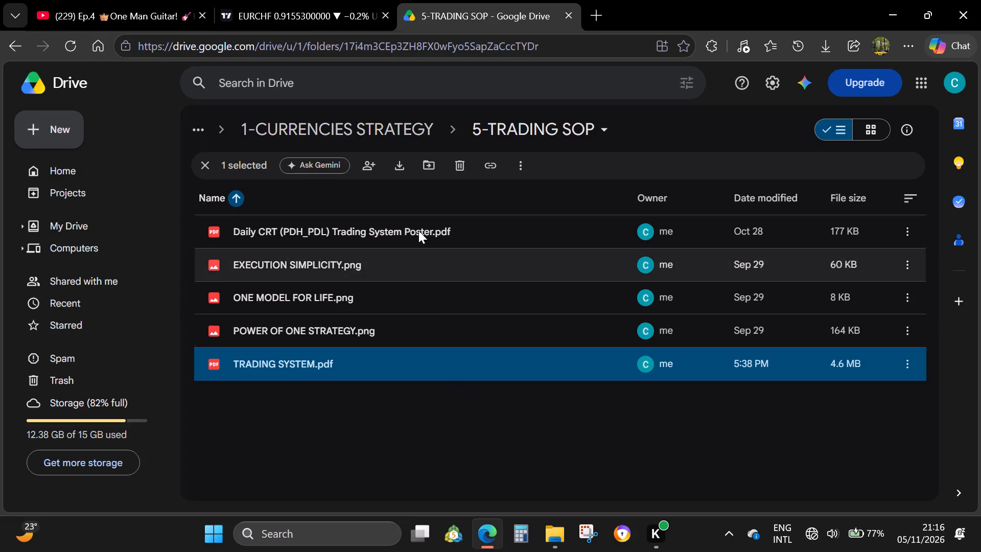
click(124, 0)
click(354, 245)
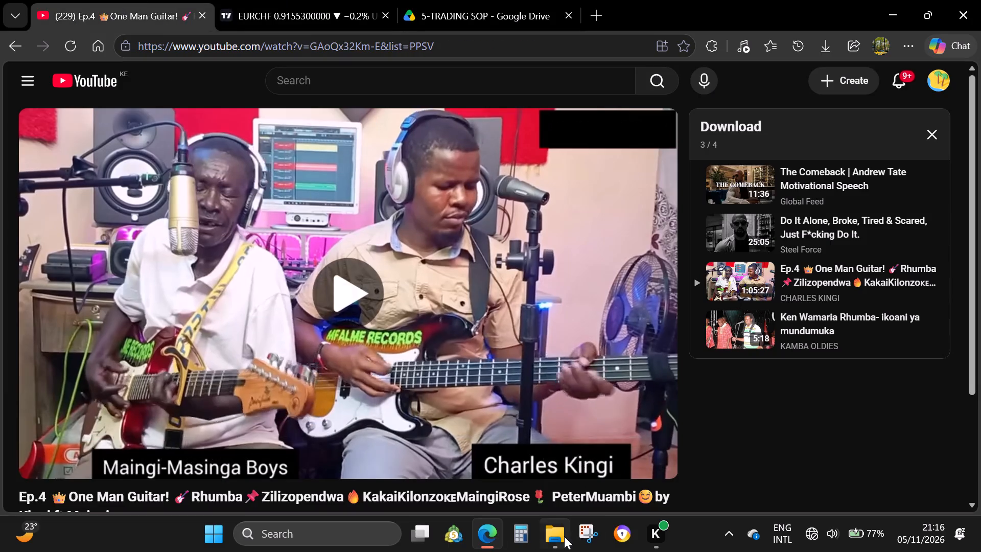
click(563, 536)
scroll(384, 239, up, 1)
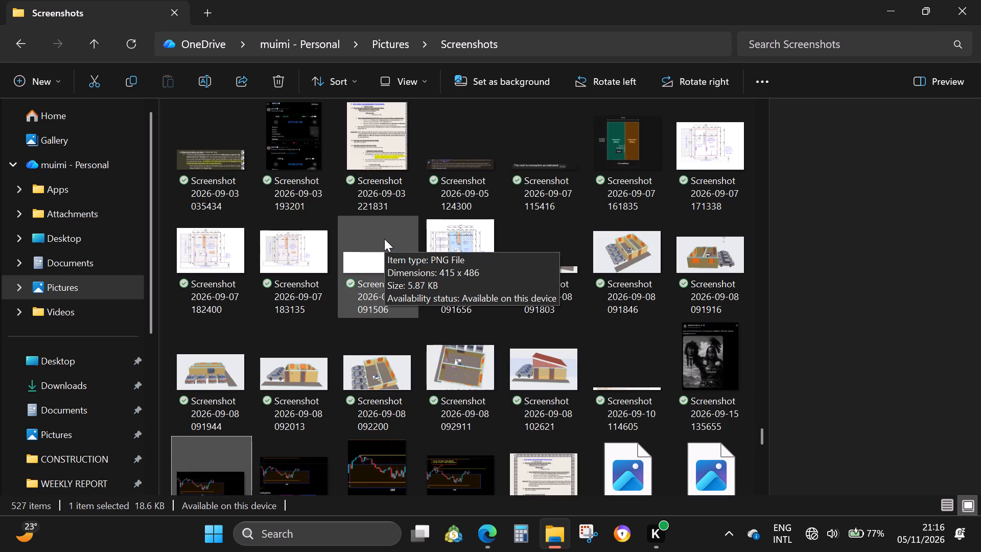
scroll(384, 239, up, 1)
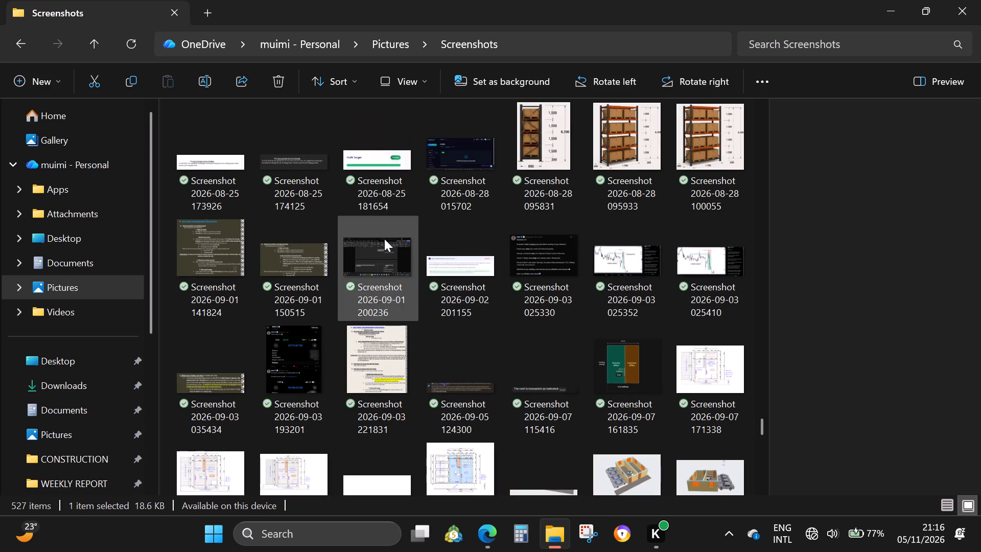
double_click(303, 372)
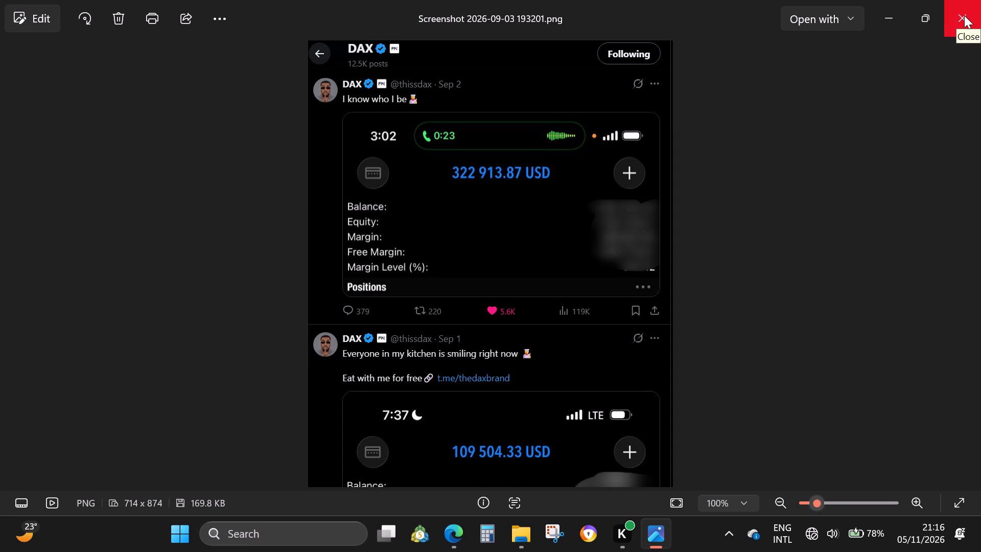
double_click(377, 190)
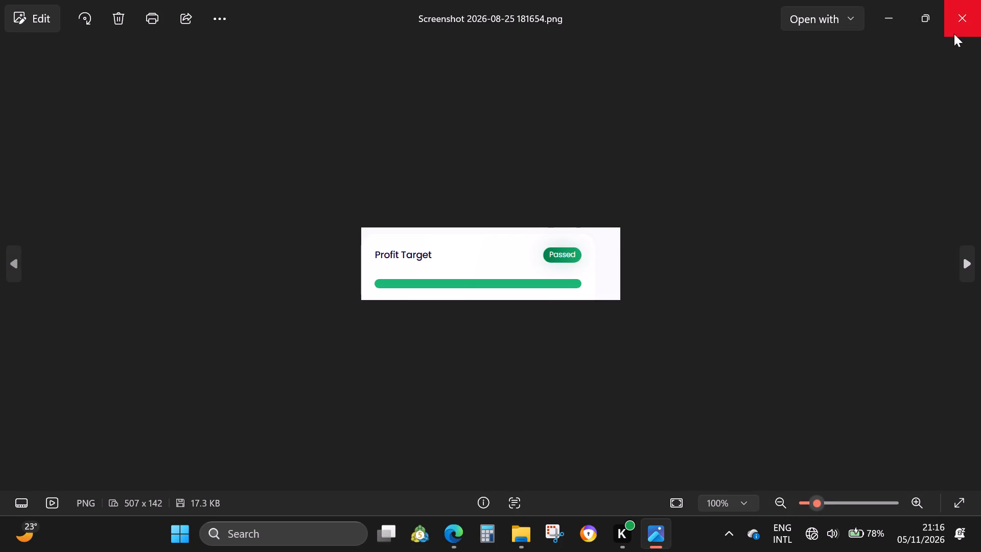
click(957, 22)
double_click(288, 194)
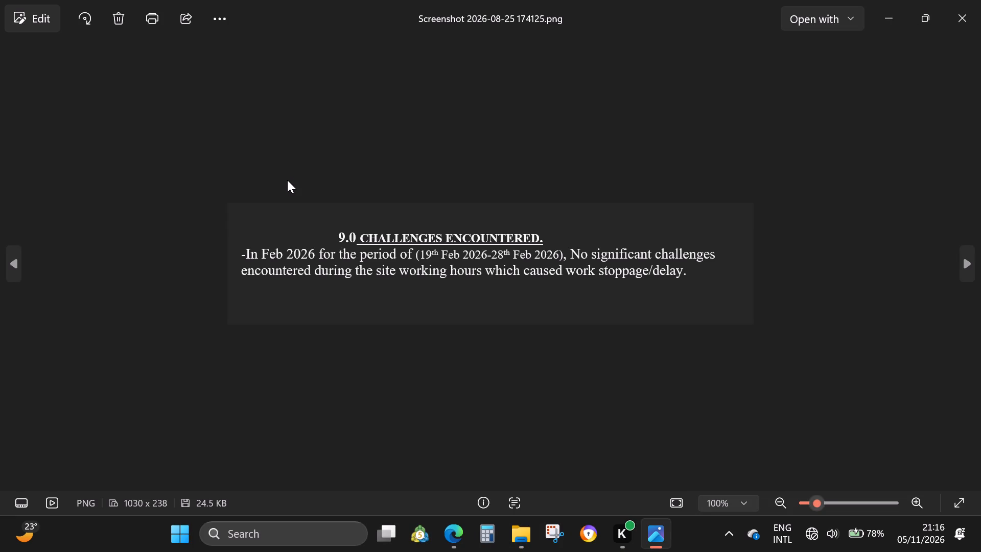
click(963, 11)
scroll(375, 244, up, 2)
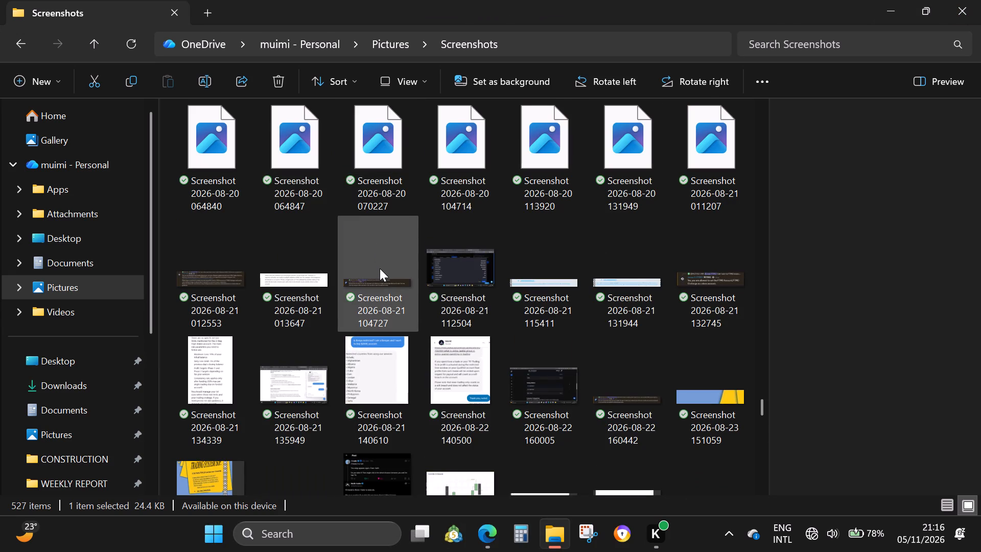
scroll(477, 370, up, 2)
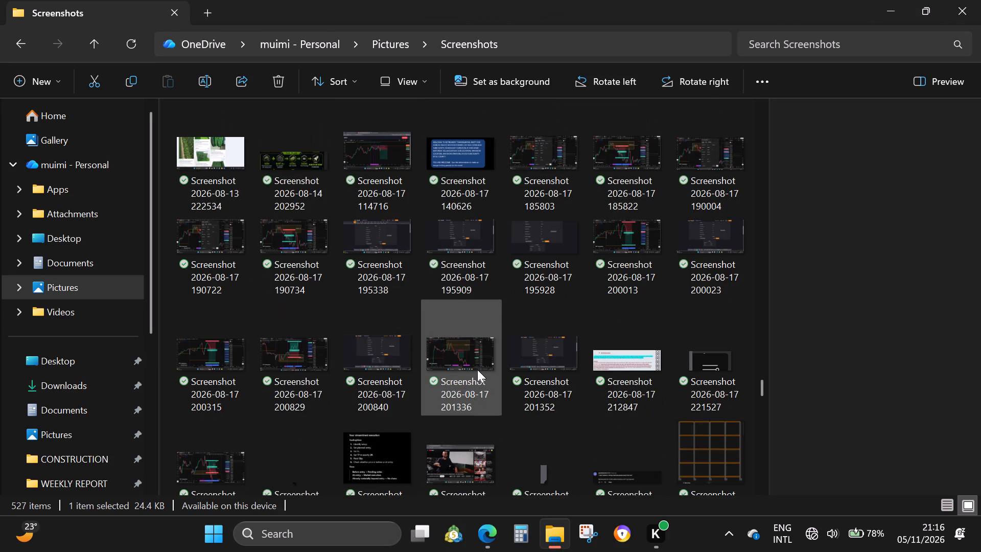
scroll(477, 370, up, 1)
click(289, 387)
click(289, 387)
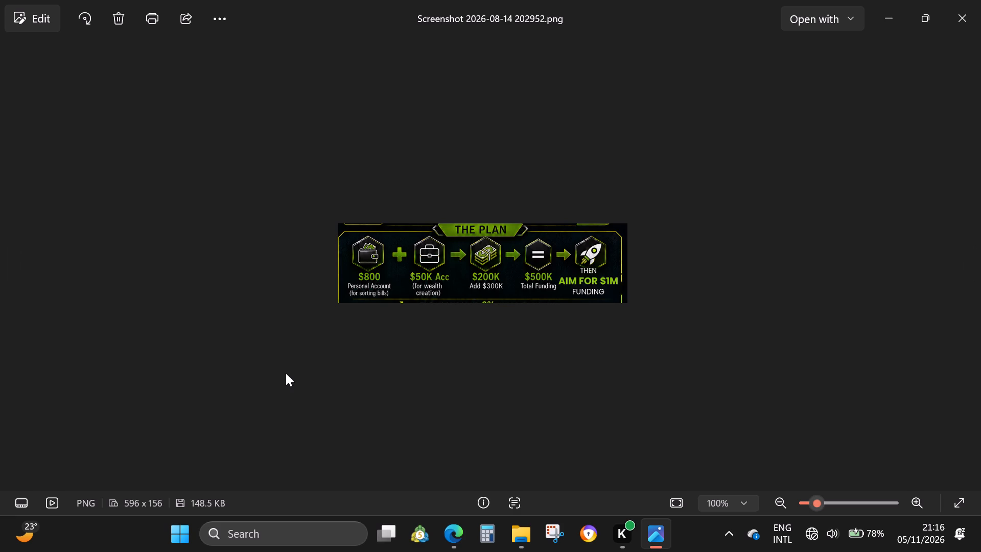
click(948, 18)
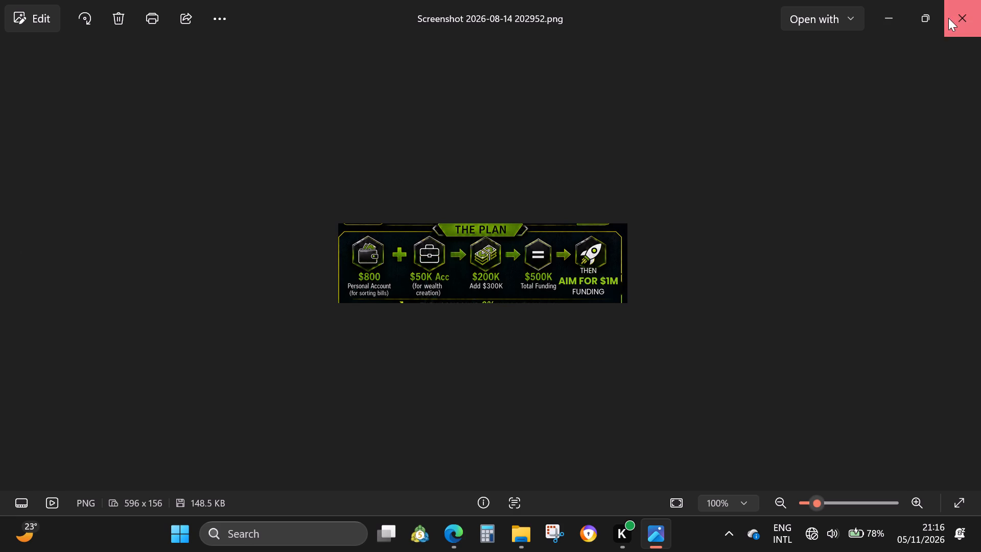
double_click(315, 248)
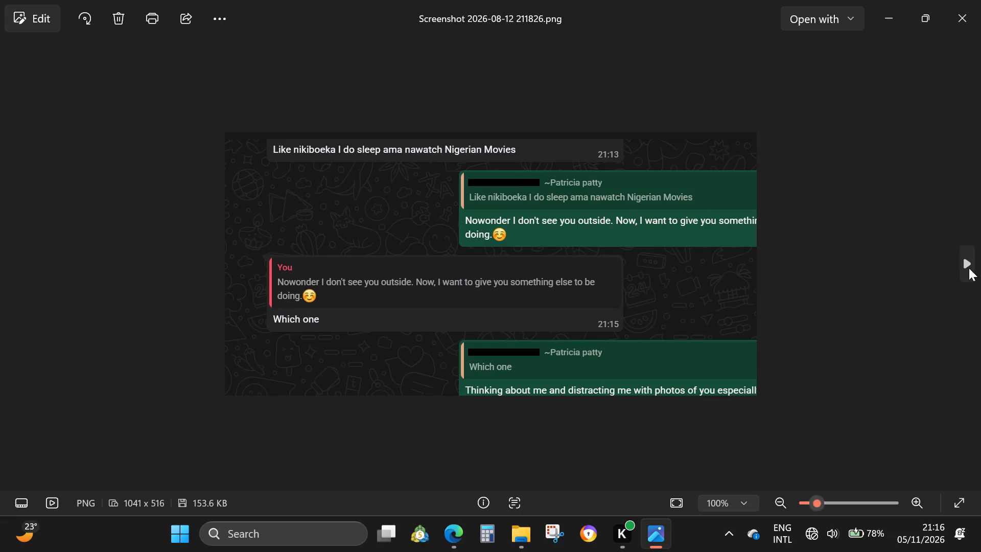
click(969, 268)
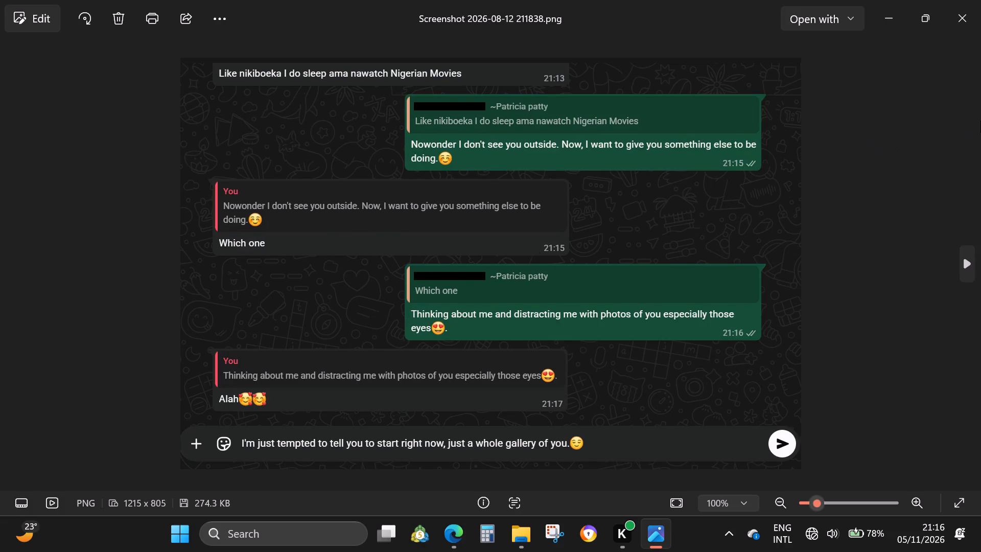
click(972, 13)
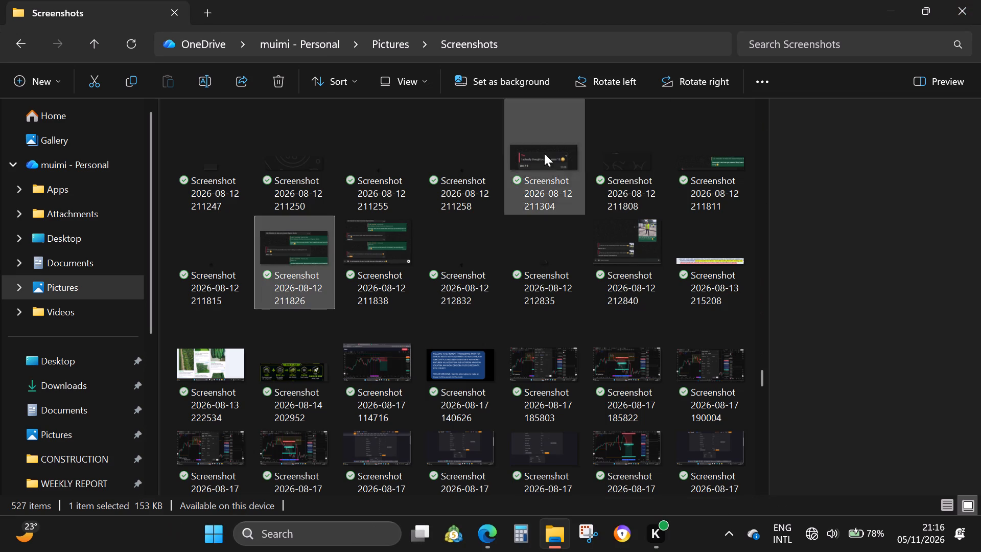
scroll(597, 273, up, 1)
scroll(456, 318, up, 1)
click(227, 389)
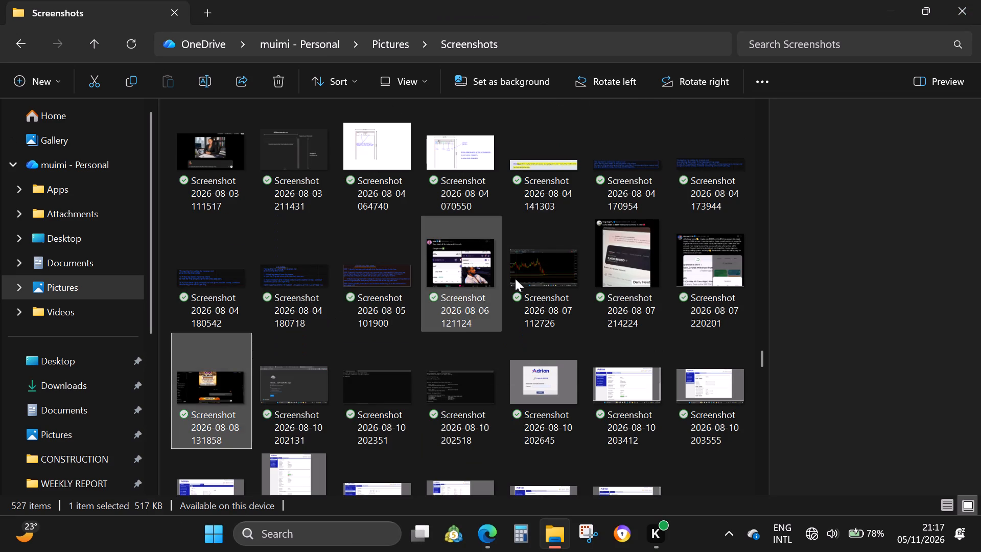
double_click(211, 291)
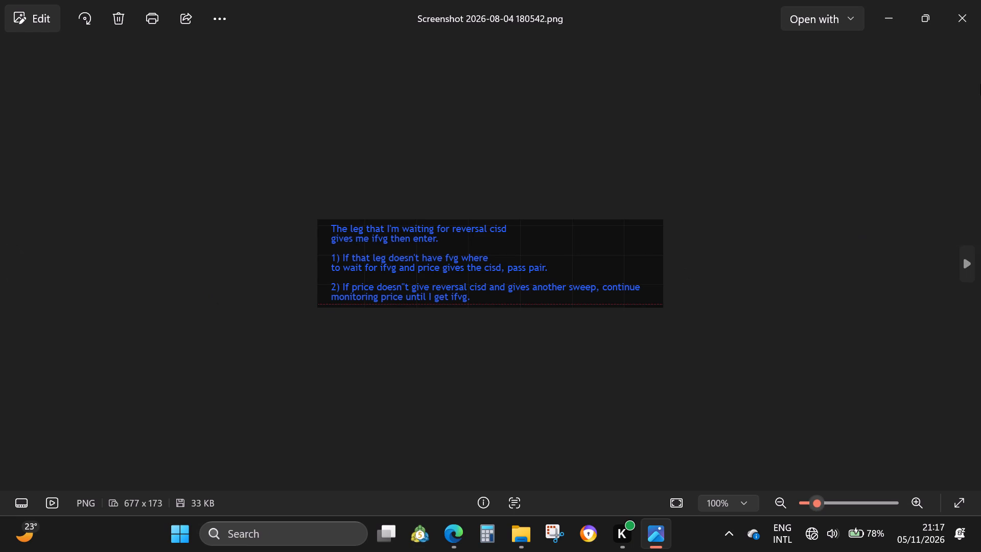
click(959, 24)
click(964, 14)
Browse back to the July screenshots and view the hat images from 2026-07-13, ending at the Men's Guide to Hats.
scroll(555, 229, up, 1)
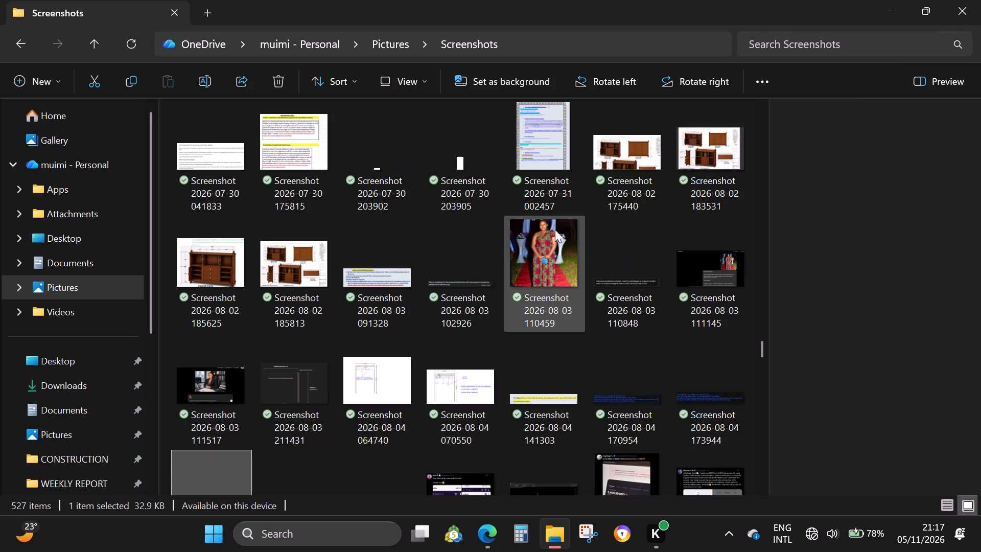
scroll(565, 243, up, 2)
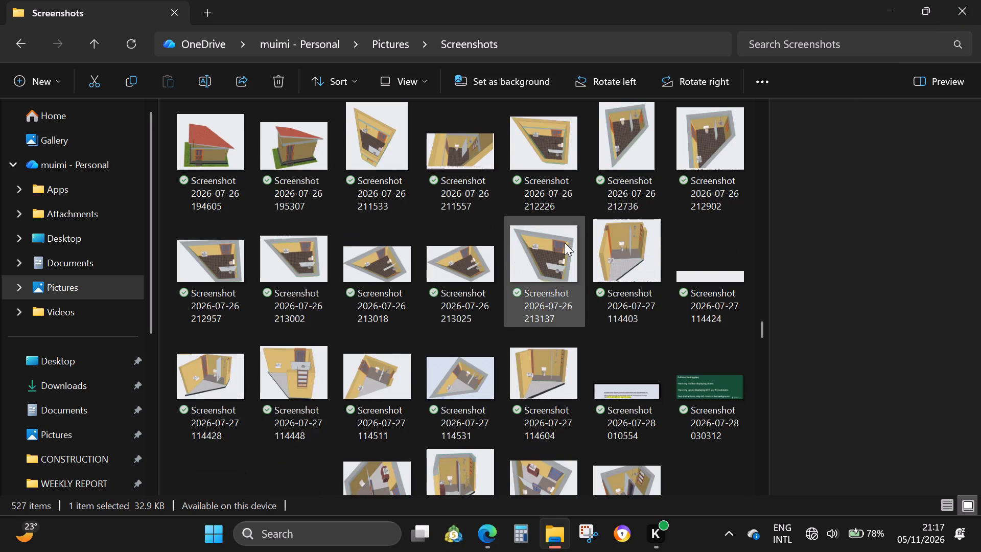
scroll(565, 243, down, 1)
scroll(392, 254, up, 2)
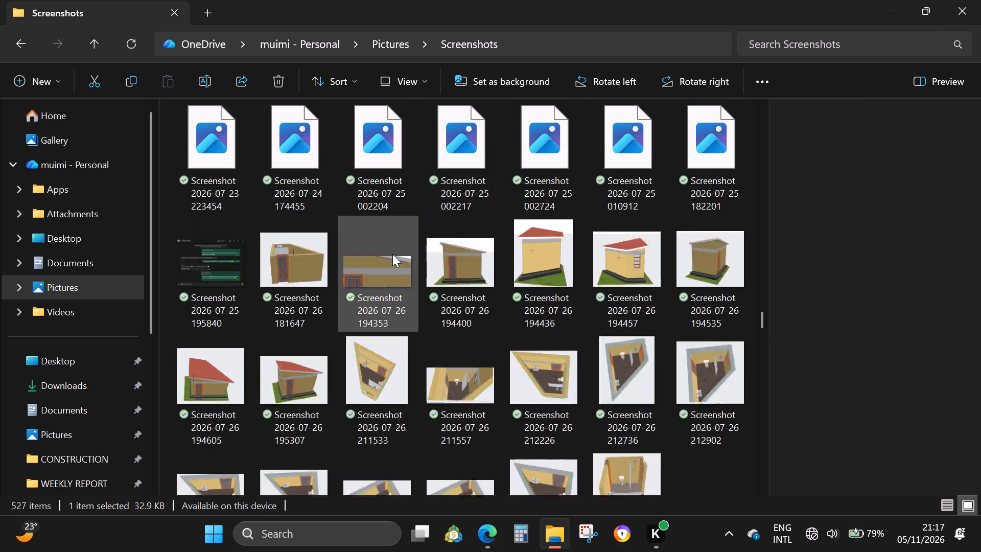
scroll(392, 254, up, 5)
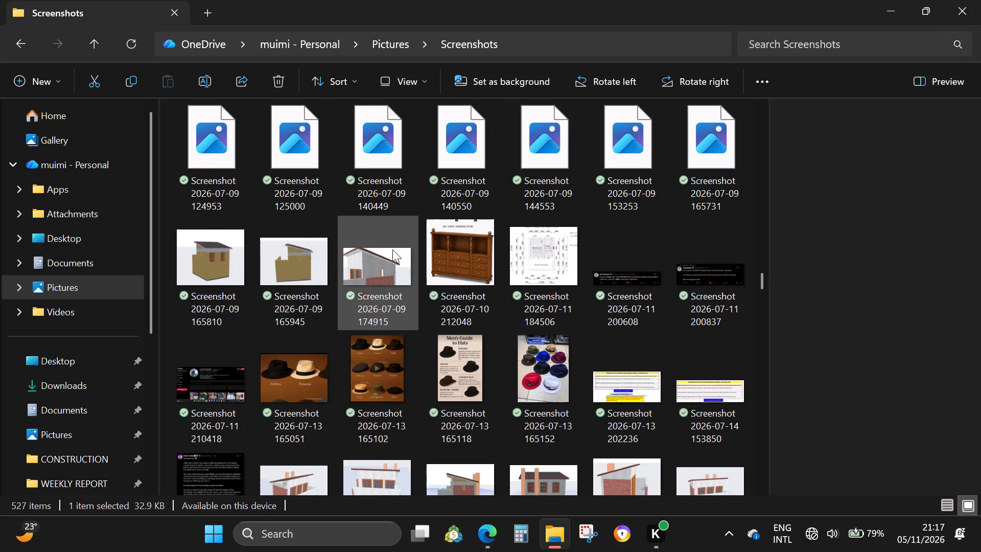
scroll(513, 306, up, 1)
scroll(513, 306, down, 2)
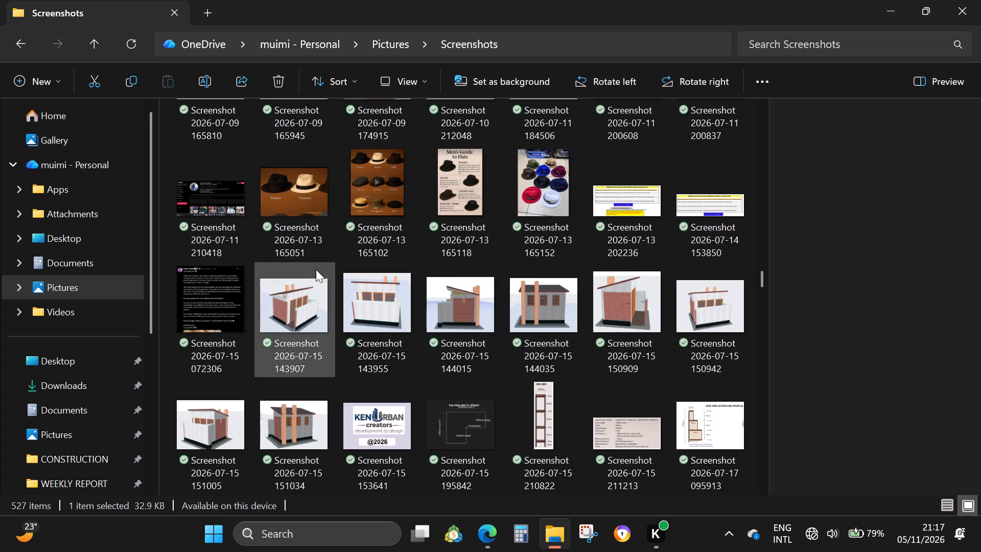
double_click(306, 201)
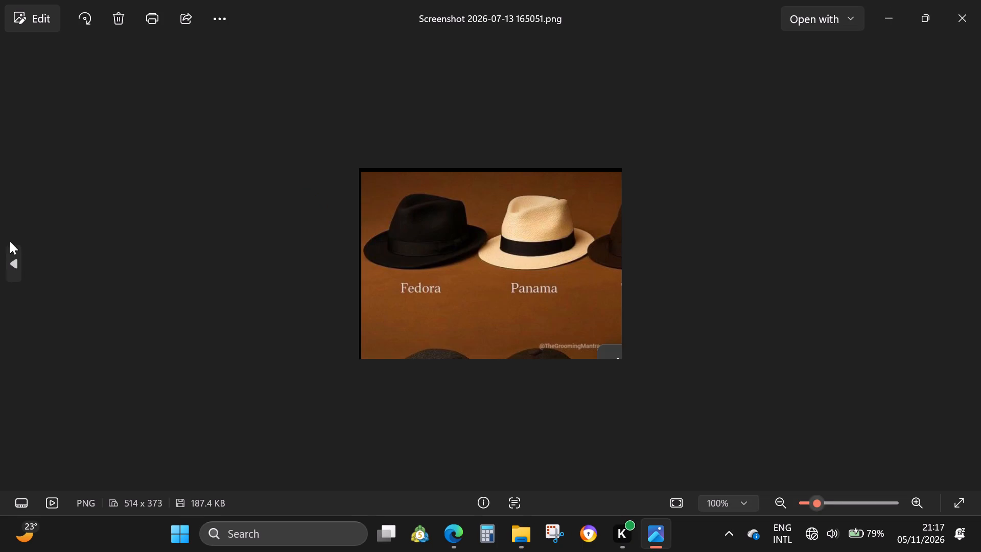
click(2, 272)
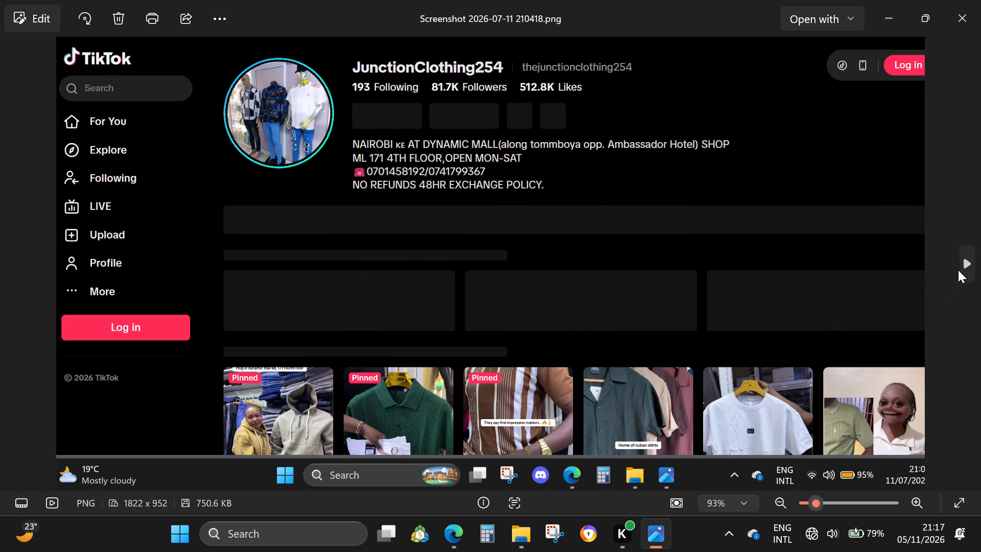
click(961, 267)
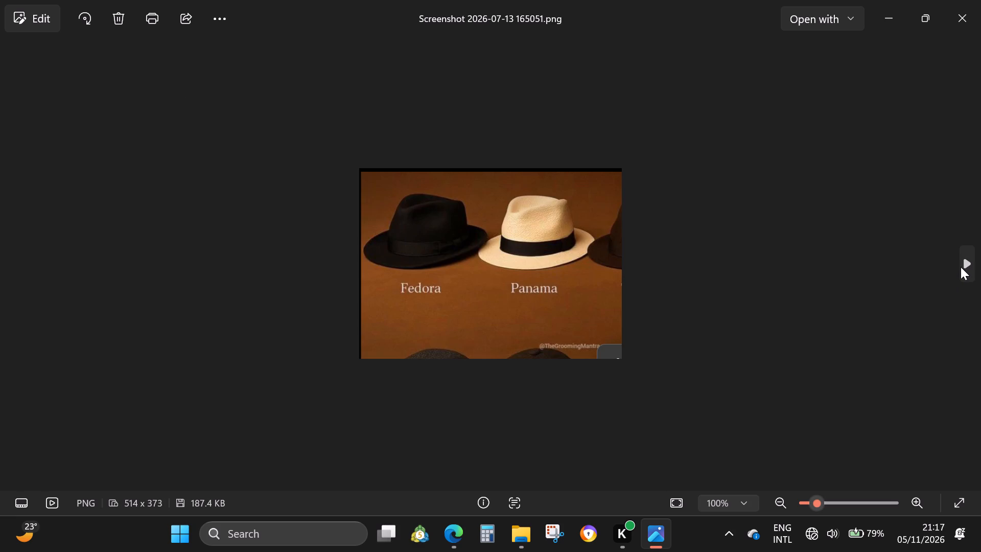
click(961, 267)
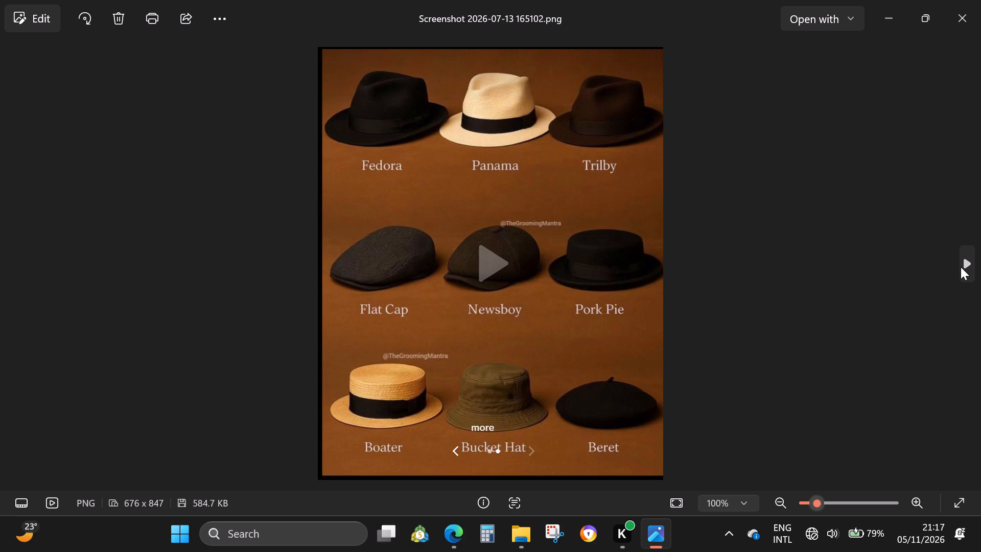
click(963, 266)
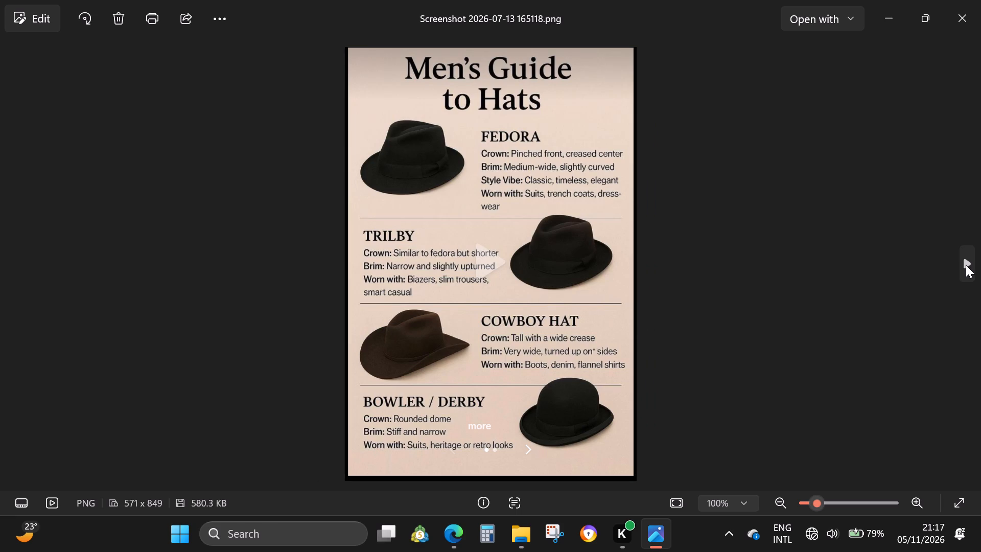
Close the Men's Guide to Hats image and return to the EURCHF chart in TradingView.
click(455, 536)
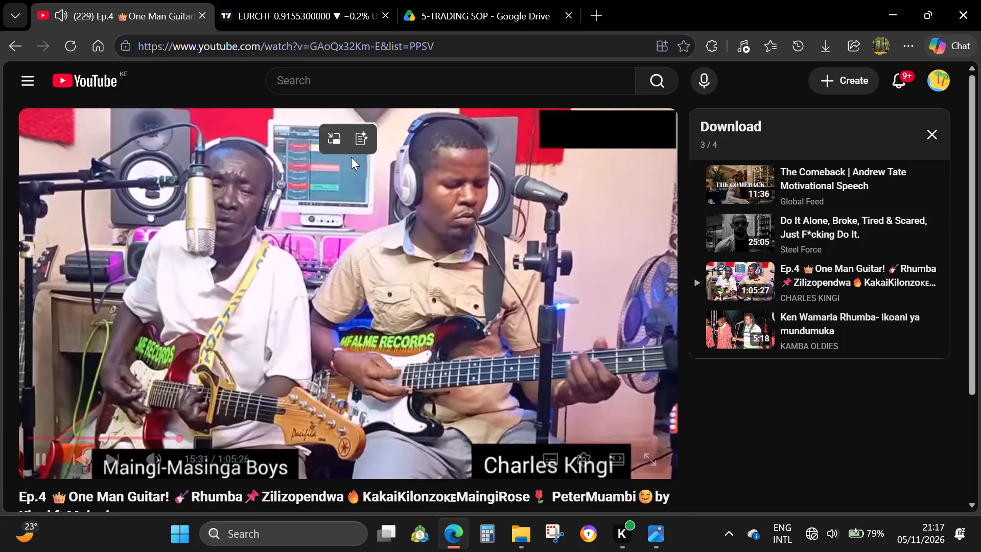
click(314, 0)
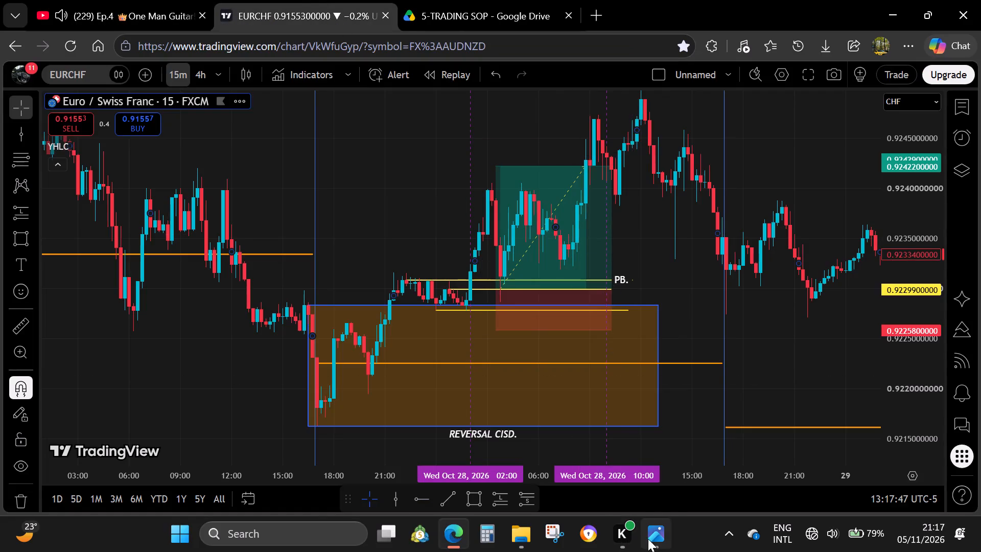
click(648, 539)
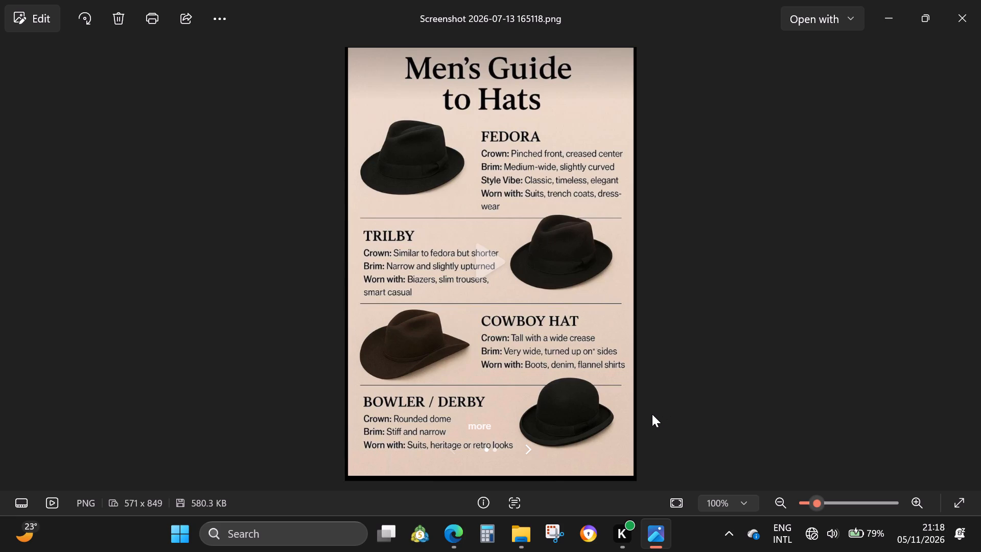
click(974, 0)
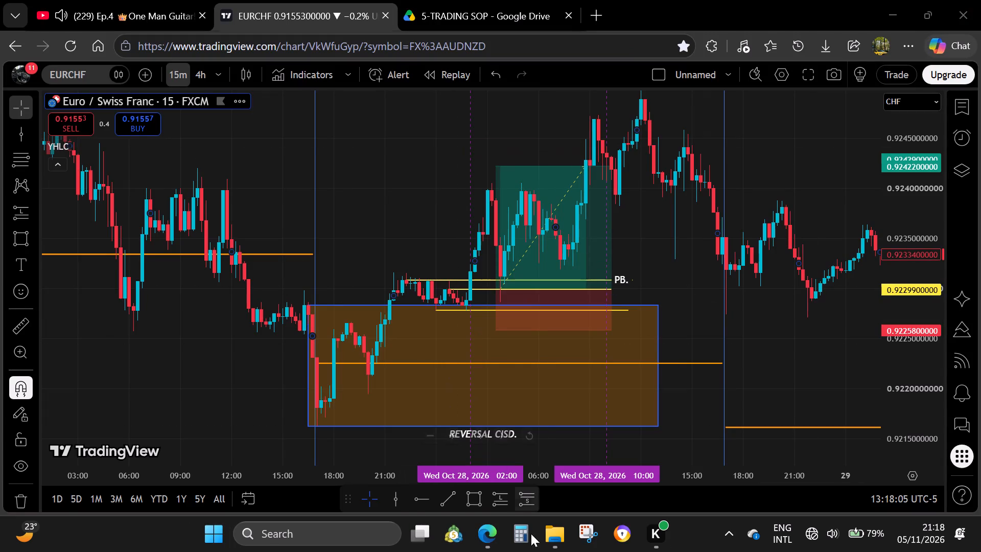
click(541, 545)
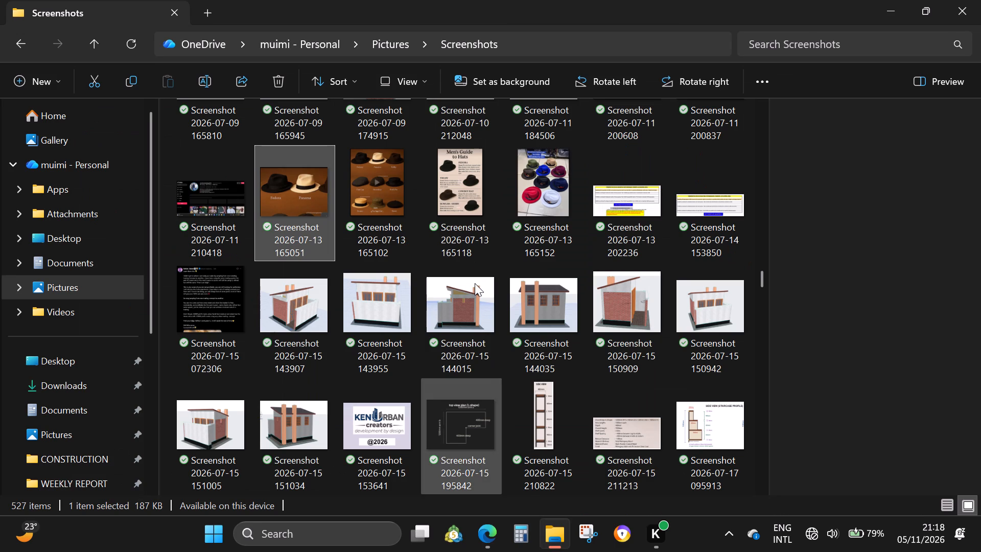
double_click(524, 212)
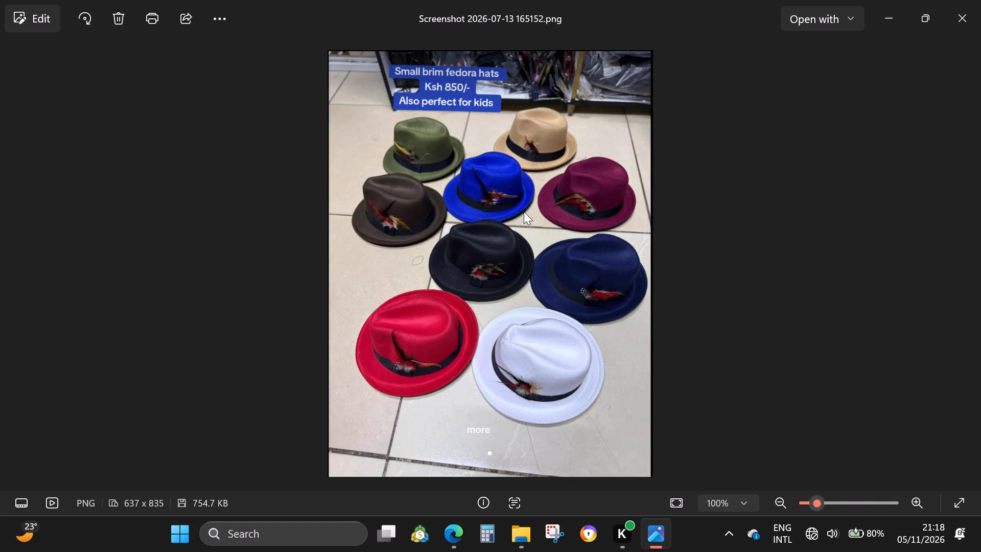
click(971, 8)
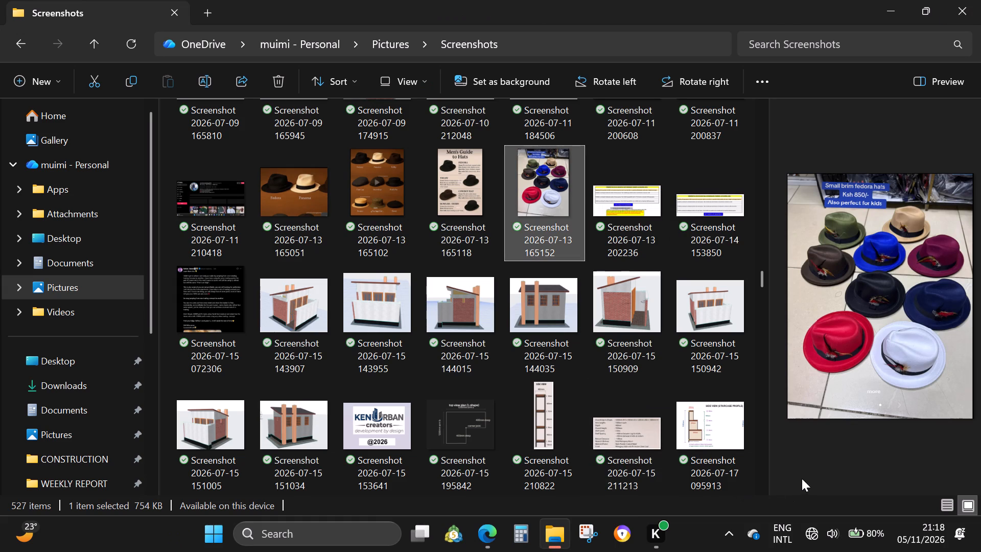
click(698, 527)
scroll(486, 416, down, 3)
scroll(486, 416, up, 6)
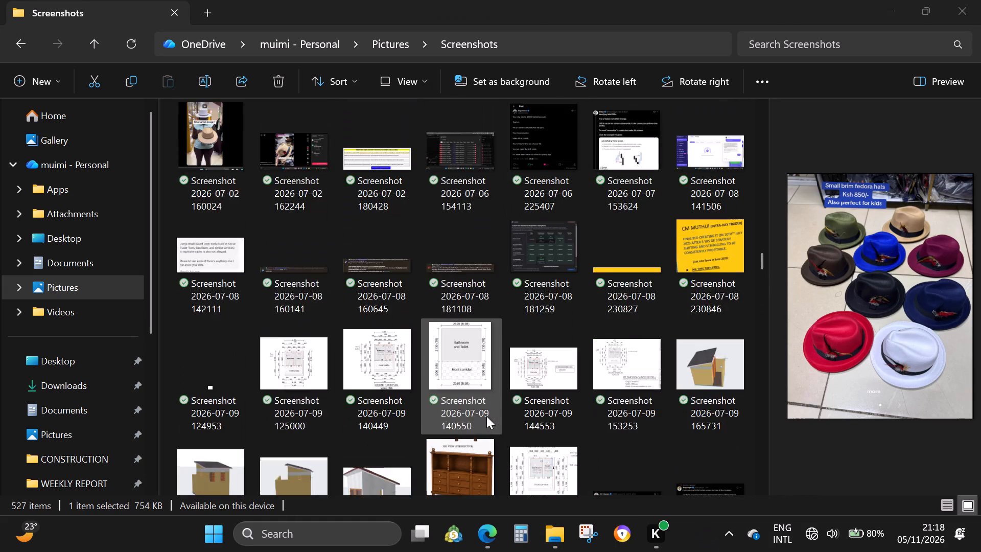
scroll(486, 416, up, 2)
scroll(486, 416, down, 1)
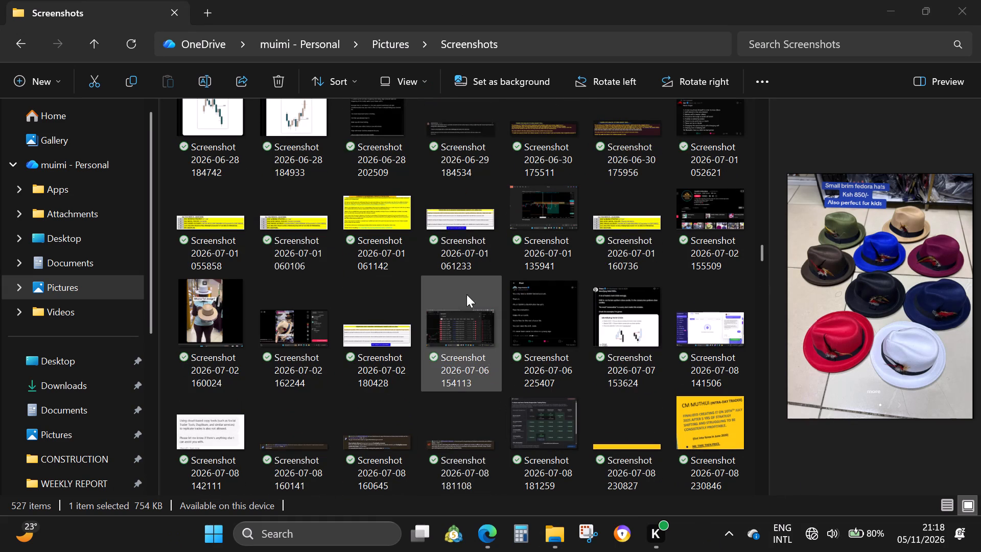
double_click(527, 328)
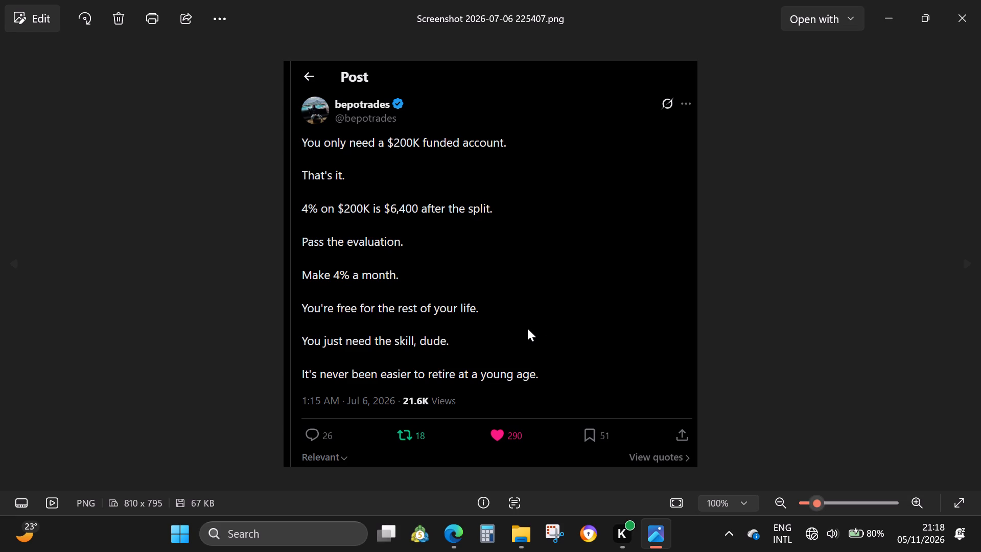
click(956, 26)
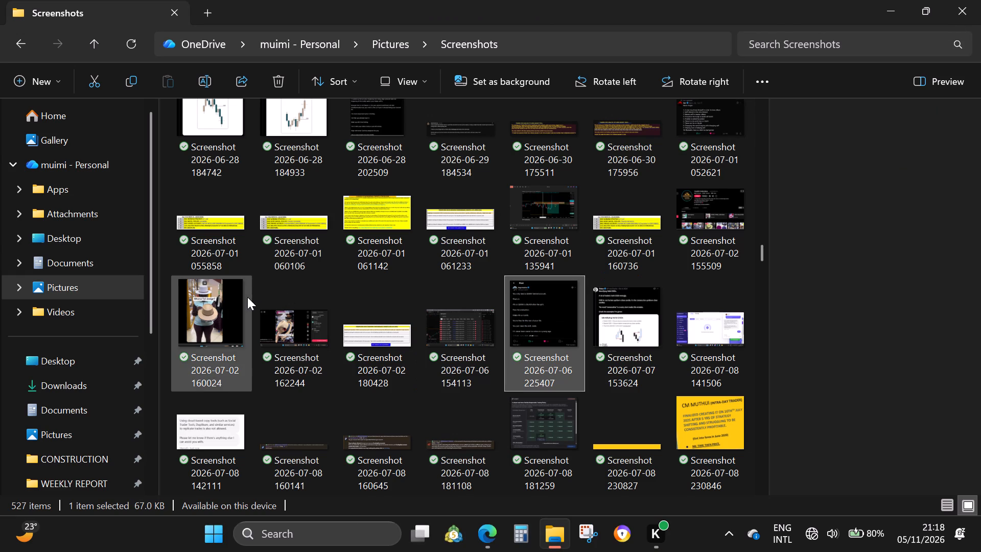
Switch to the browser, check the YouTube tab, and go back to the EURCHF chart tab.
click(489, 531)
click(128, 0)
click(344, 0)
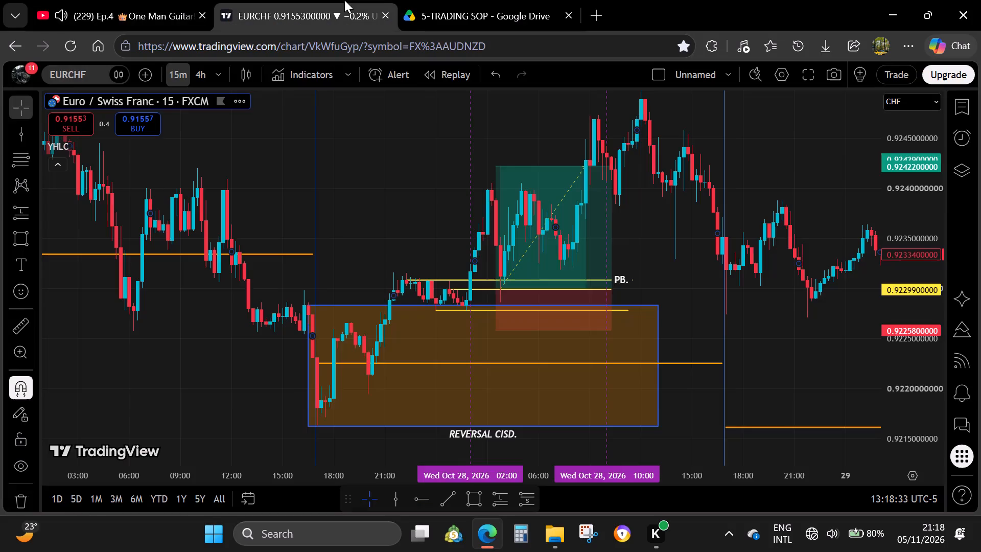
click(562, 542)
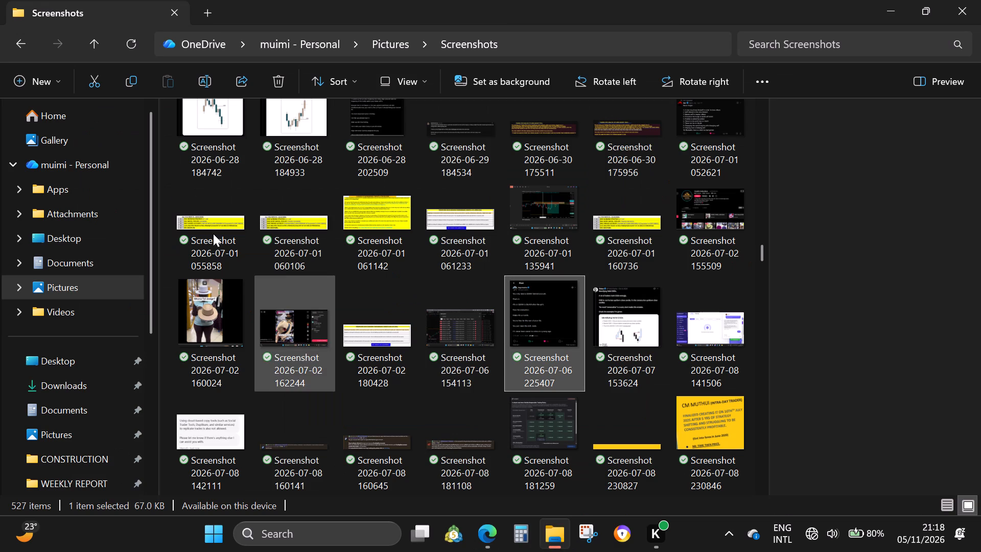
click(199, 306)
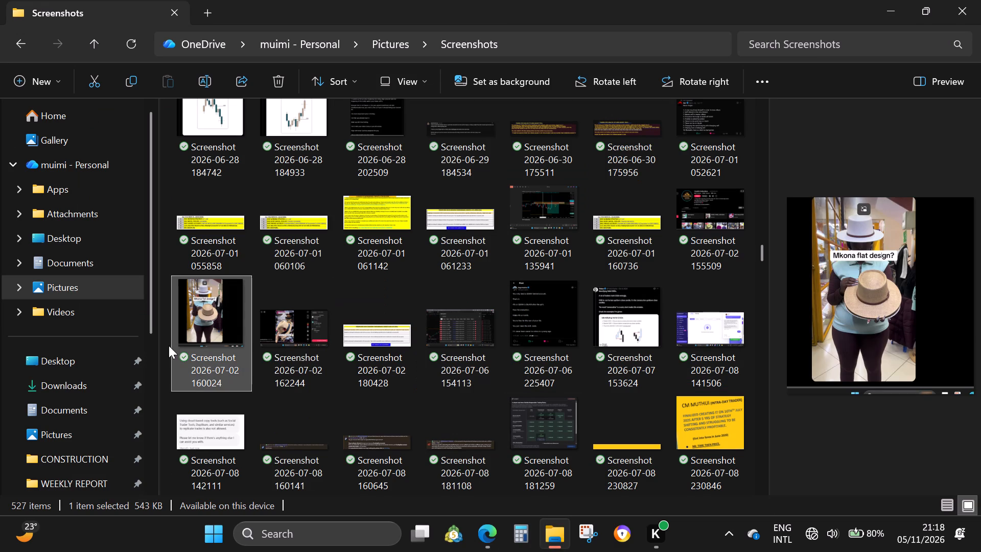
click(196, 321)
double_click(211, 324)
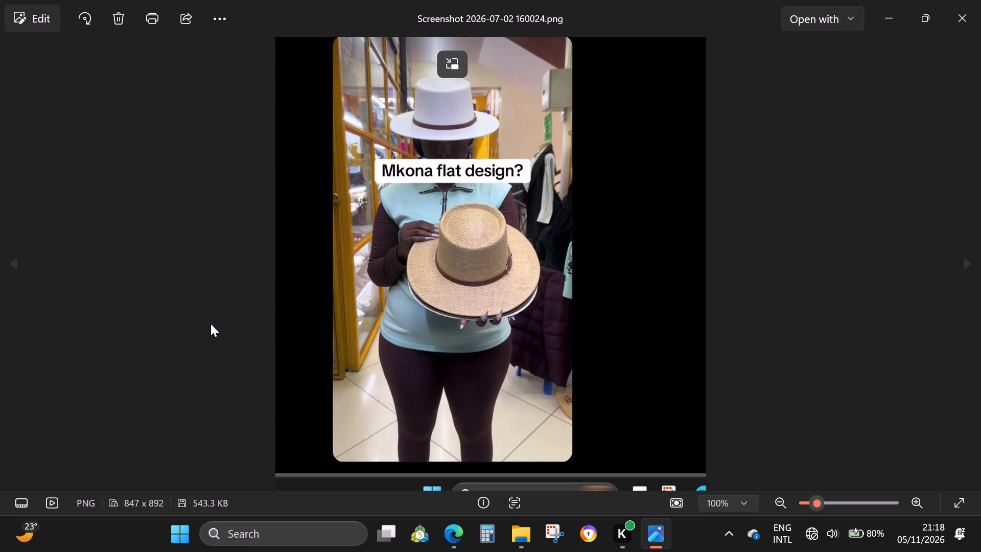
click(966, 25)
Switch to the browser, check the YouTube tab, and go back to the EURCHF chart tab.
click(491, 543)
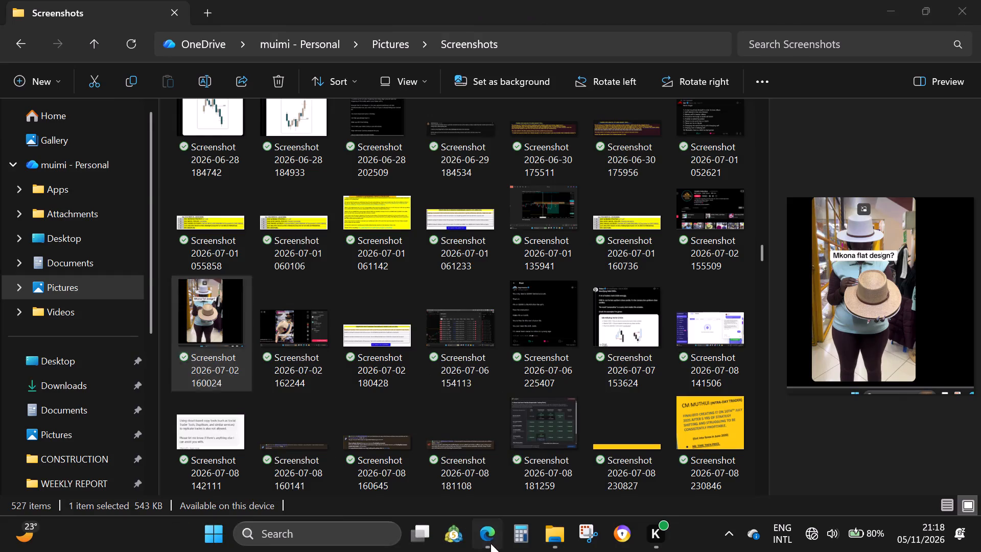
click(171, 0)
click(316, 0)
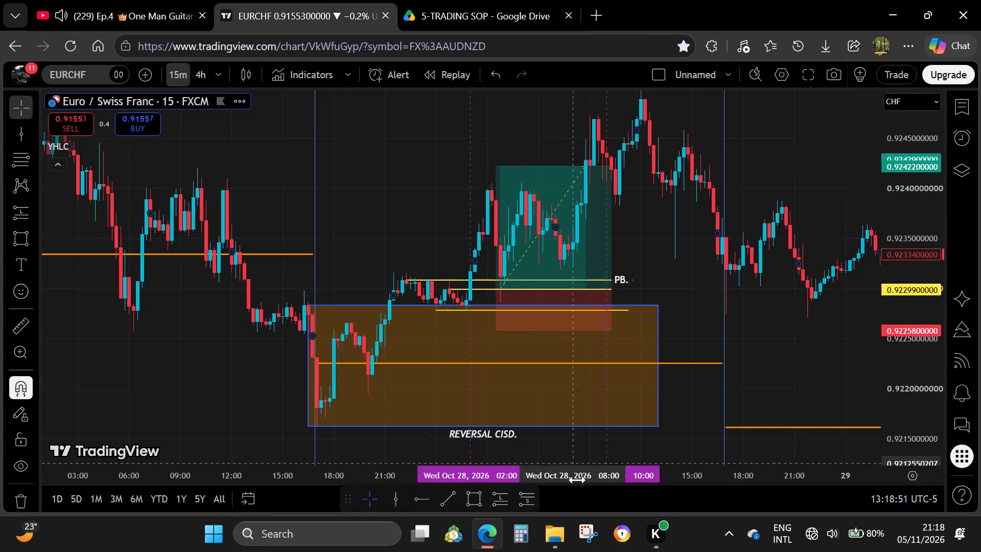
click(560, 538)
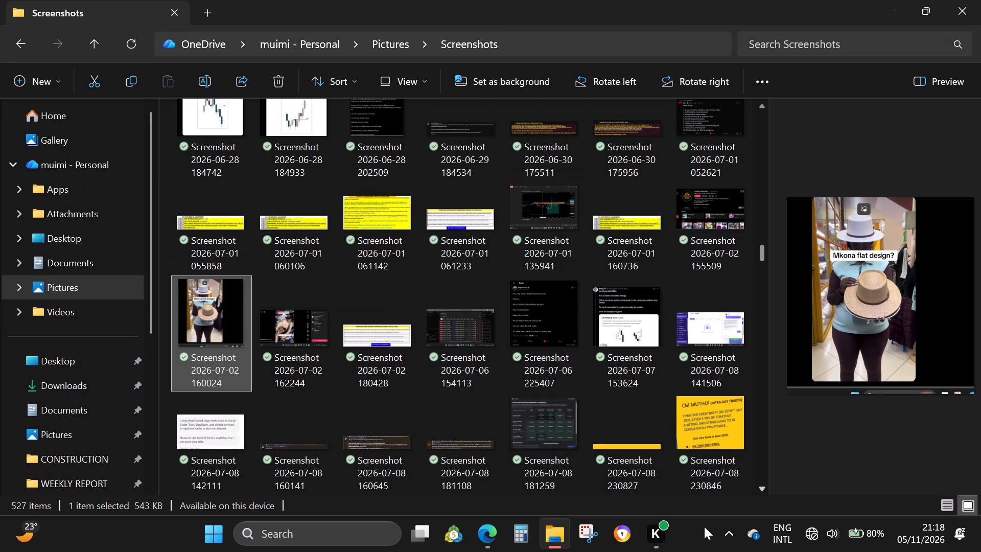
click(699, 532)
click(120, 529)
click(119, 539)
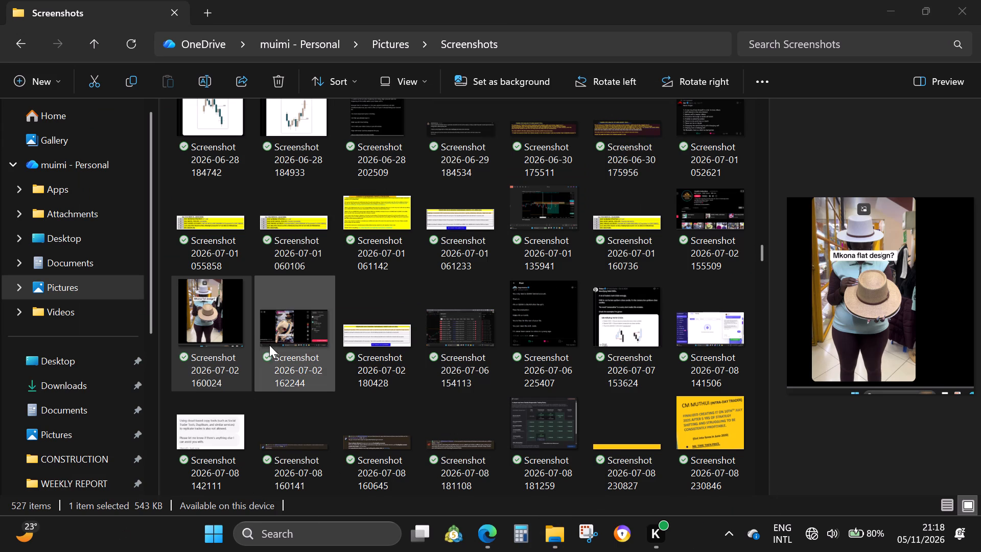
click(128, 541)
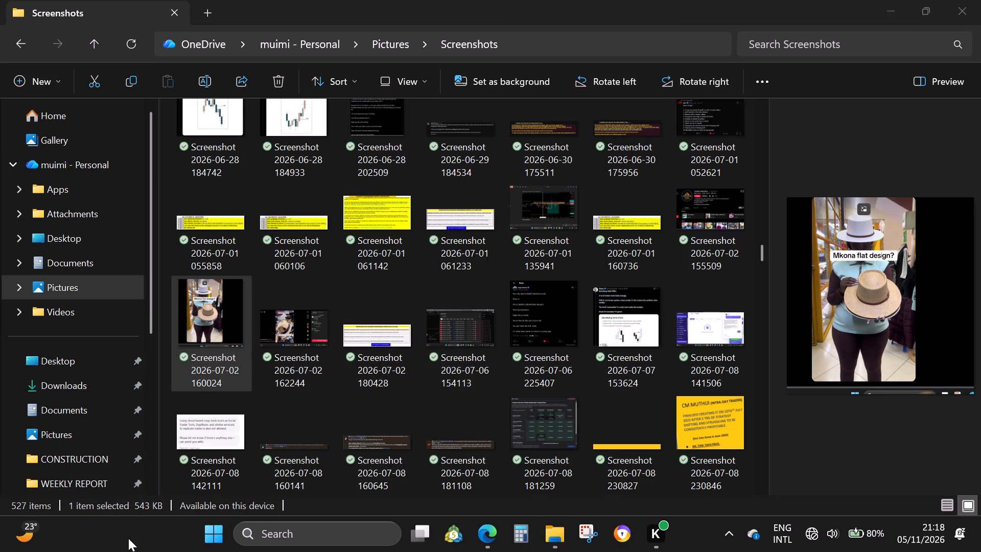
click(131, 533)
scroll(346, 292, up, 1)
double_click(208, 281)
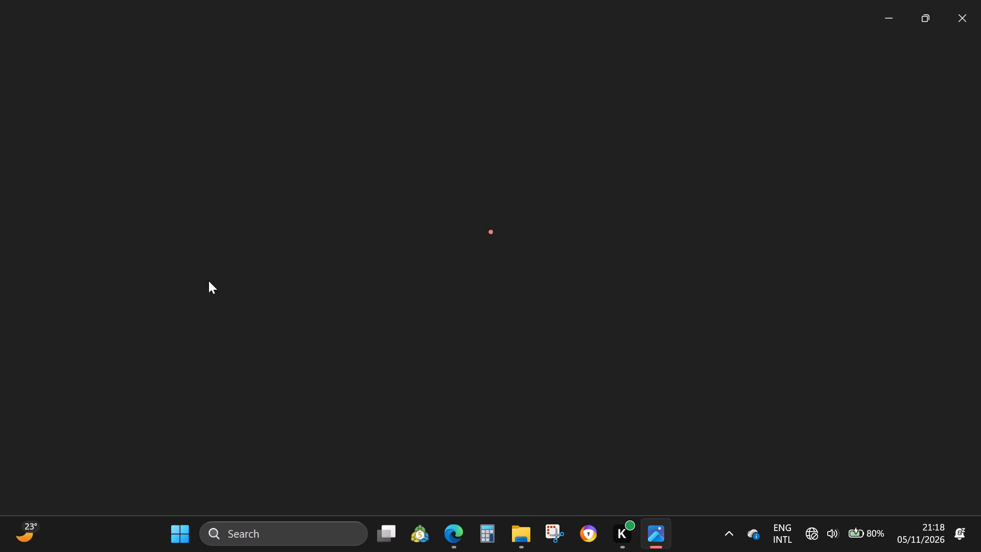
click(966, 268)
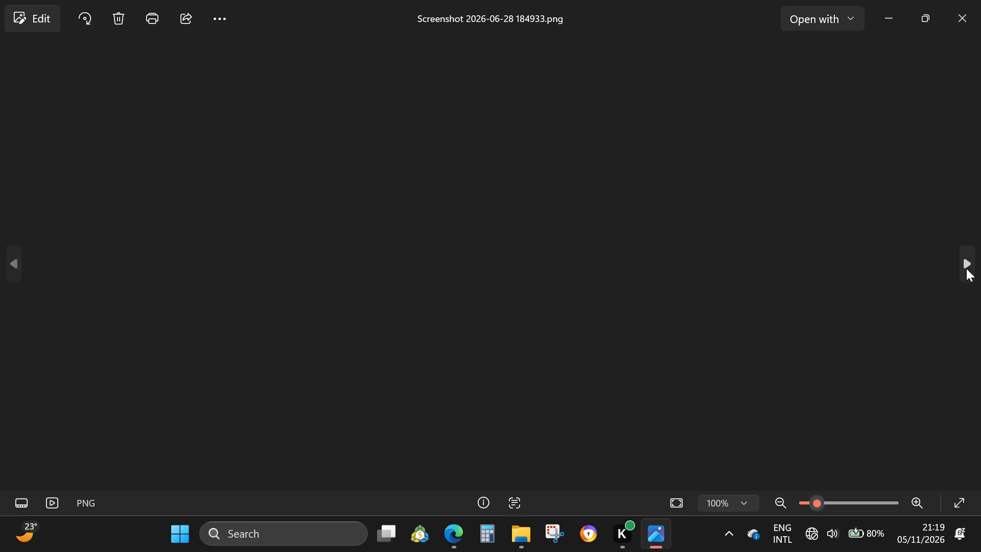
click(962, 24)
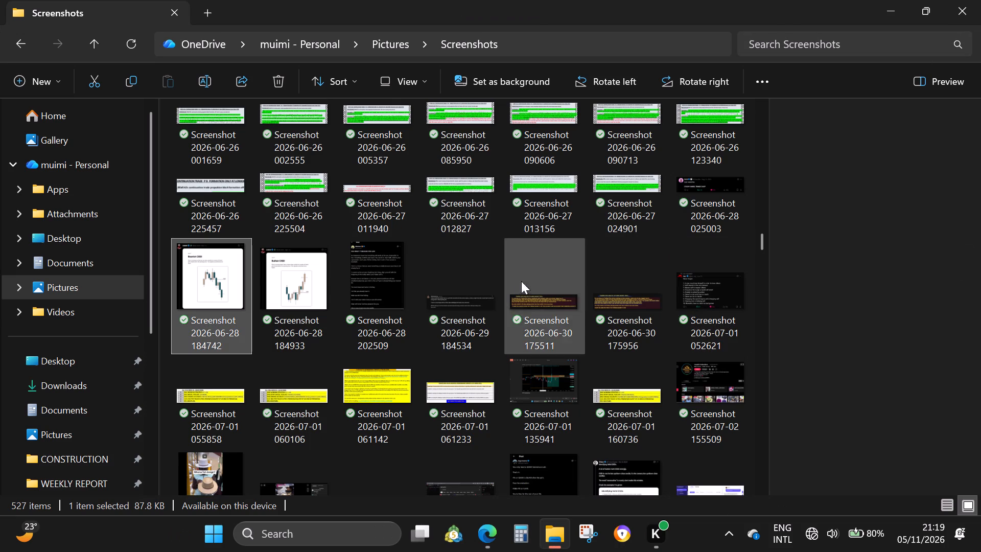
click(898, 349)
scroll(517, 310, up, 1)
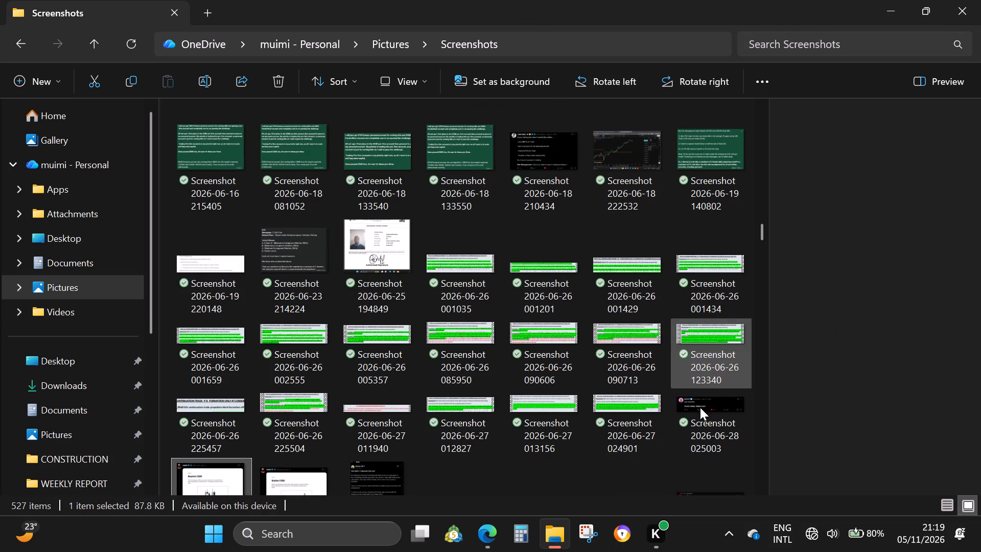
double_click(700, 407)
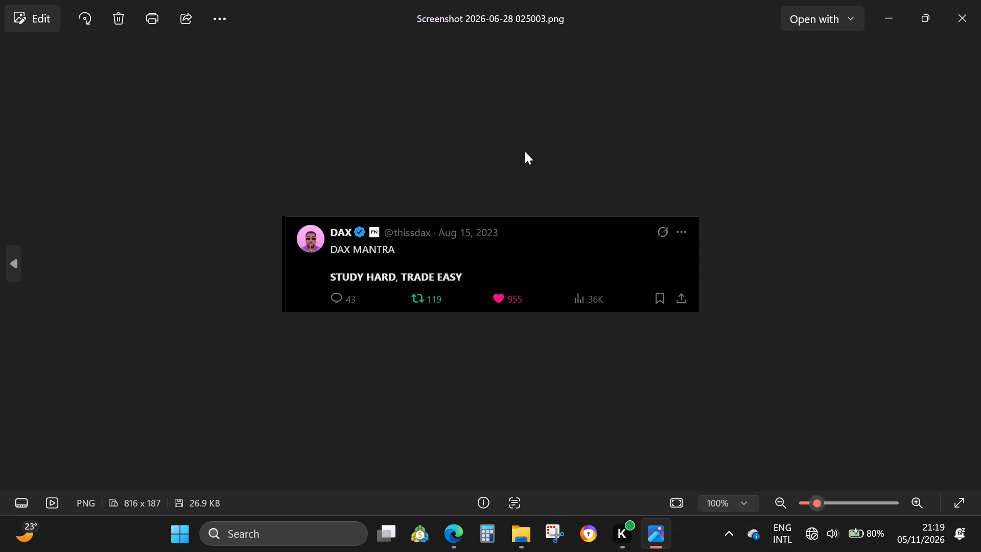
click(965, 31)
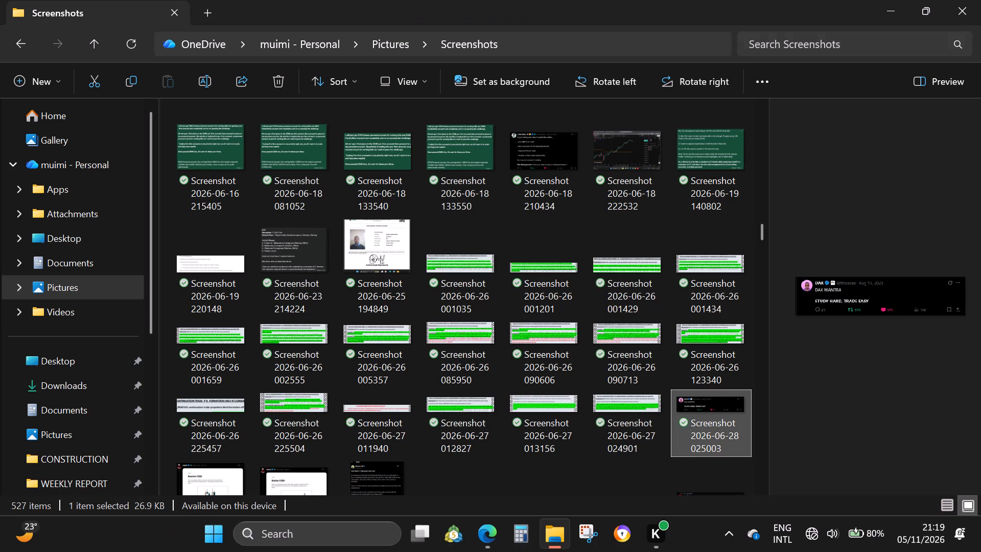
scroll(389, 352, up, 1)
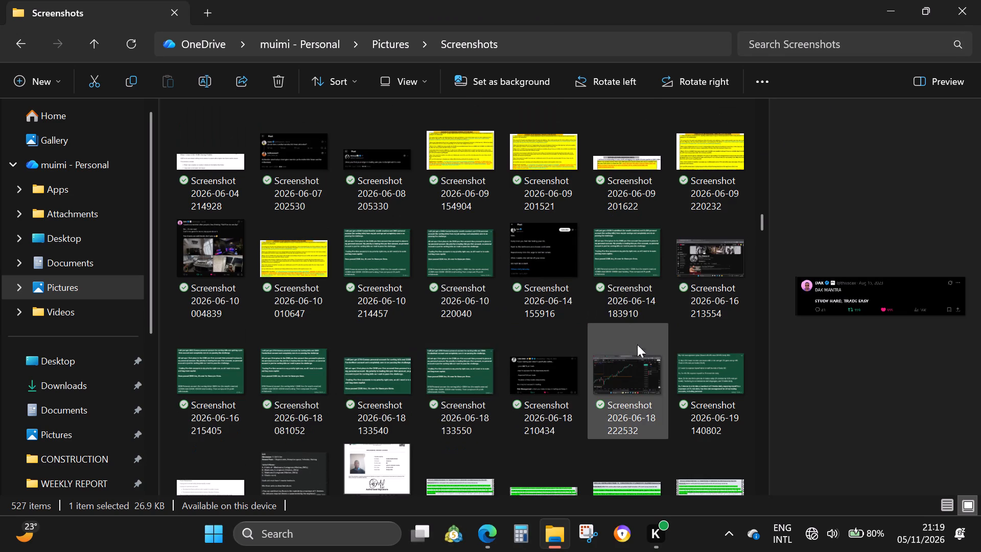
double_click(624, 375)
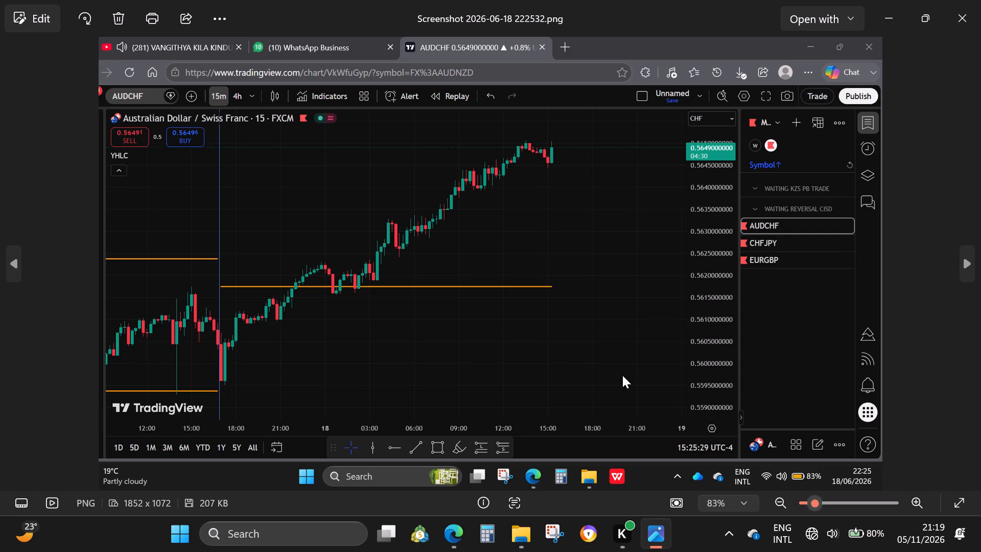
click(954, 17)
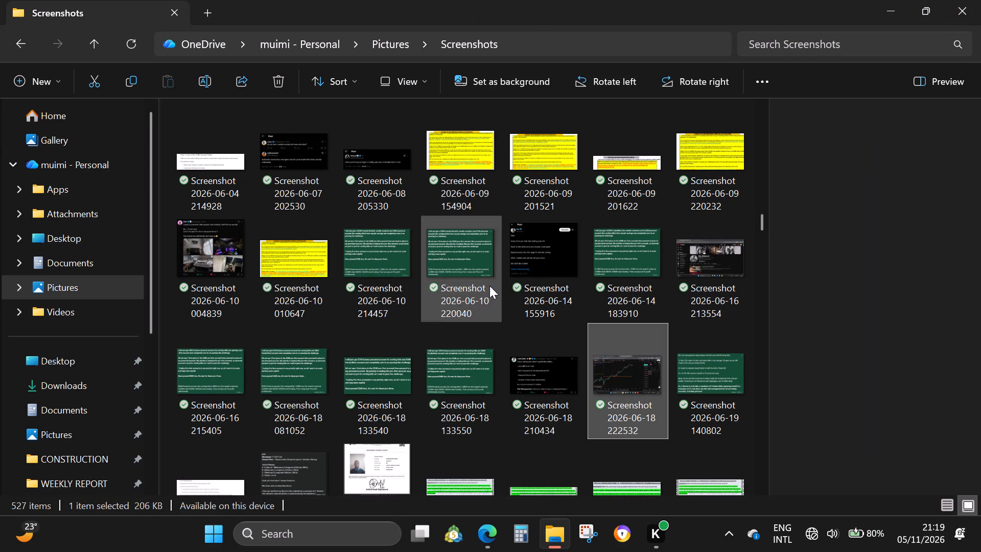
double_click(542, 277)
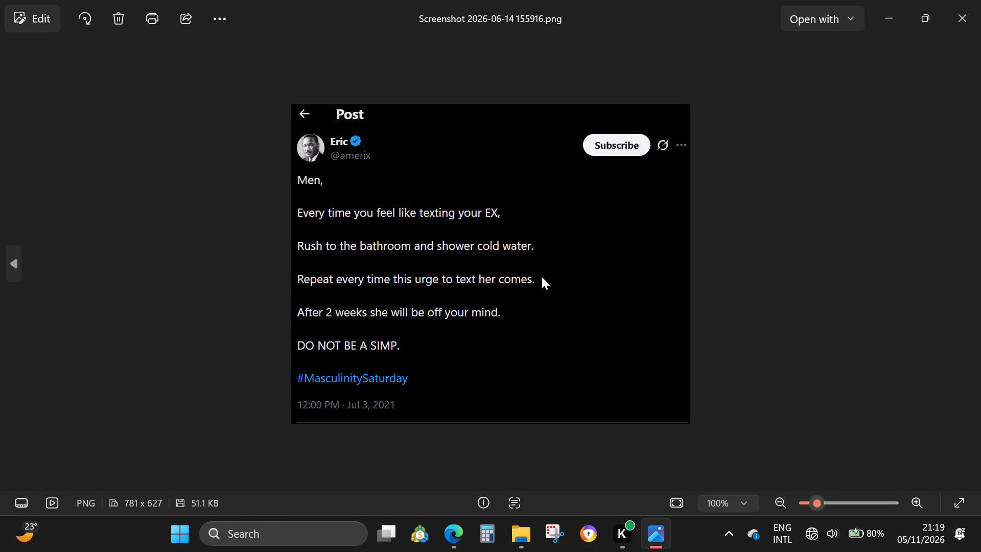
click(951, 20)
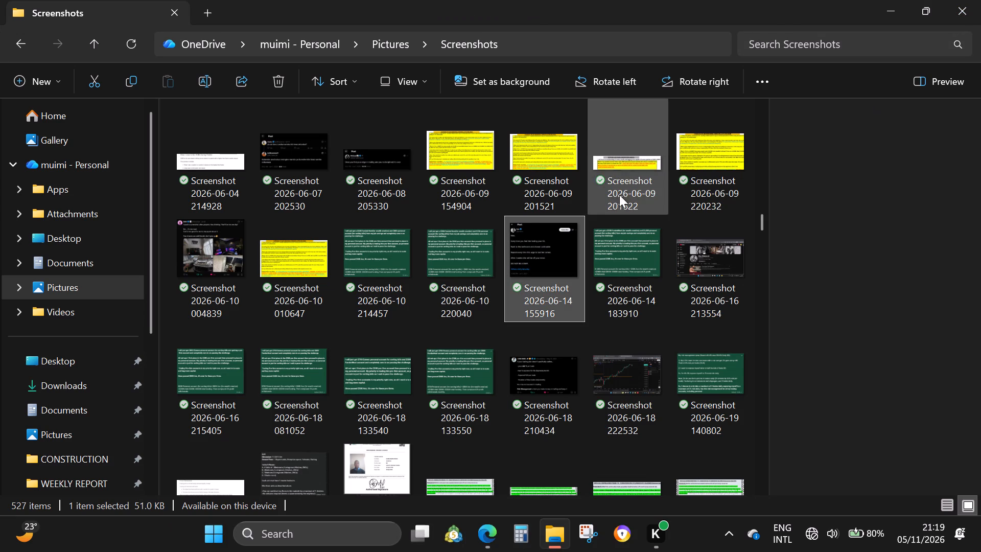
scroll(340, 274, up, 1)
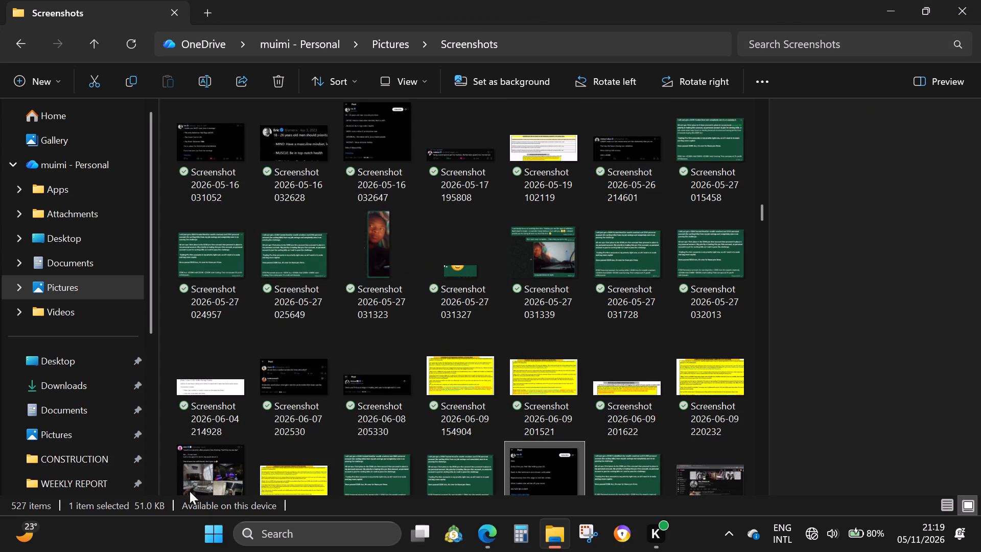
click(190, 491)
double_click(208, 435)
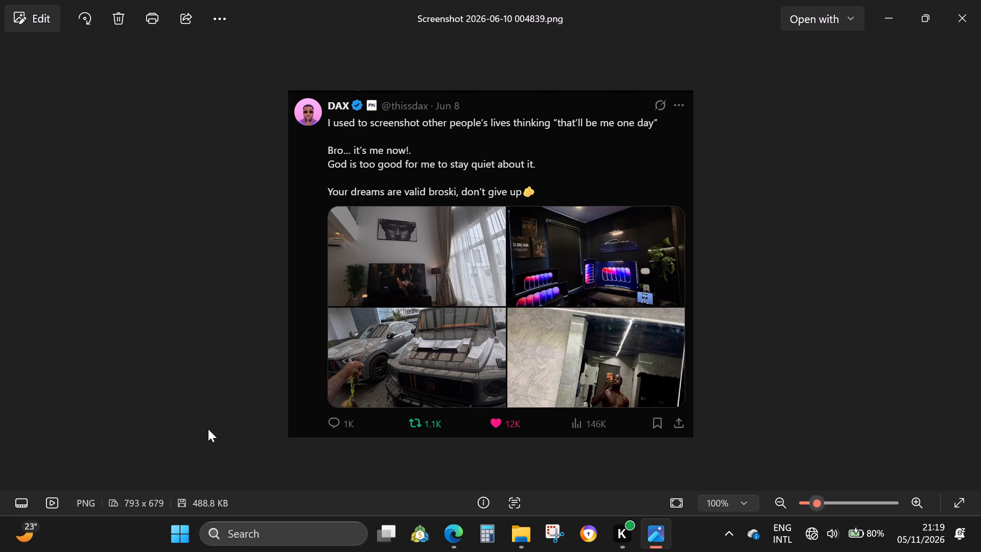
click(958, 35)
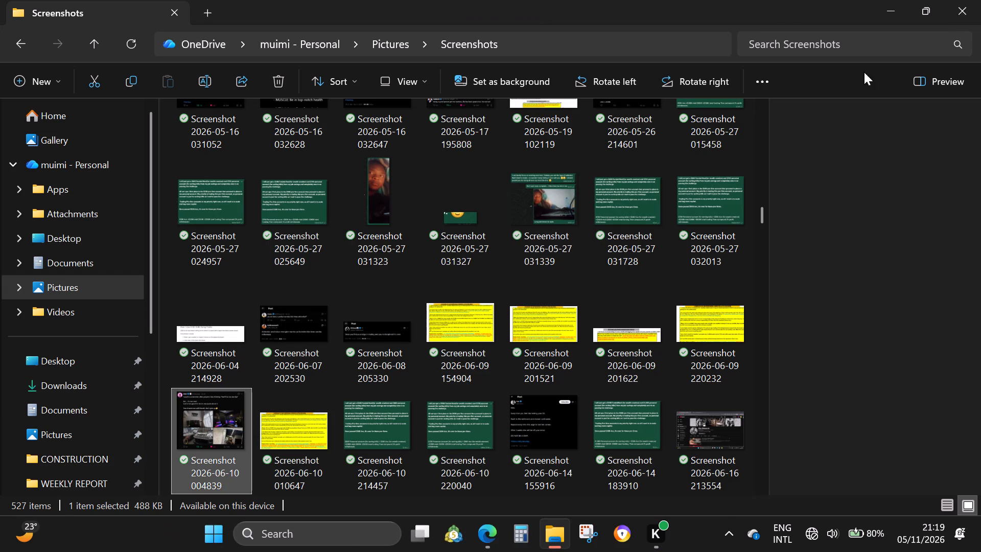
double_click(307, 344)
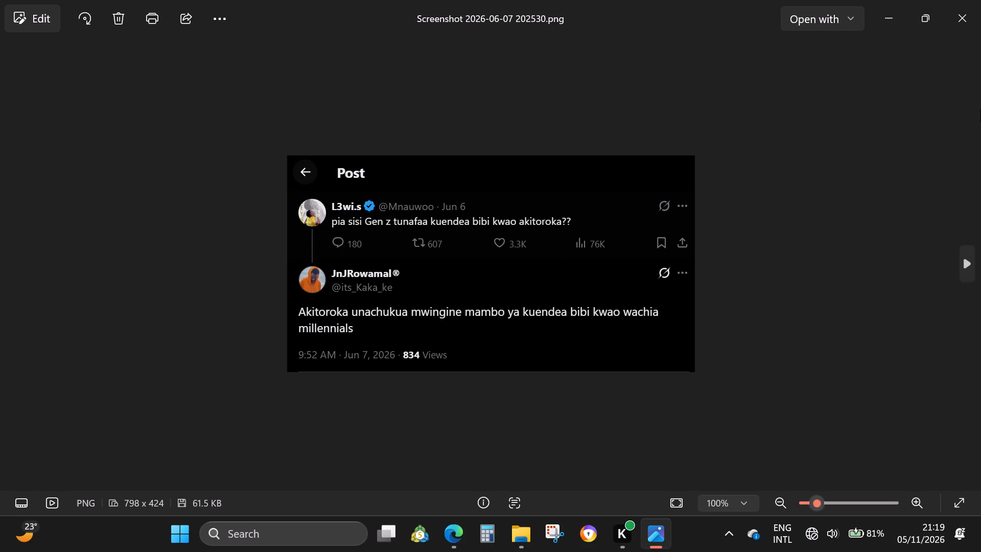
click(965, 272)
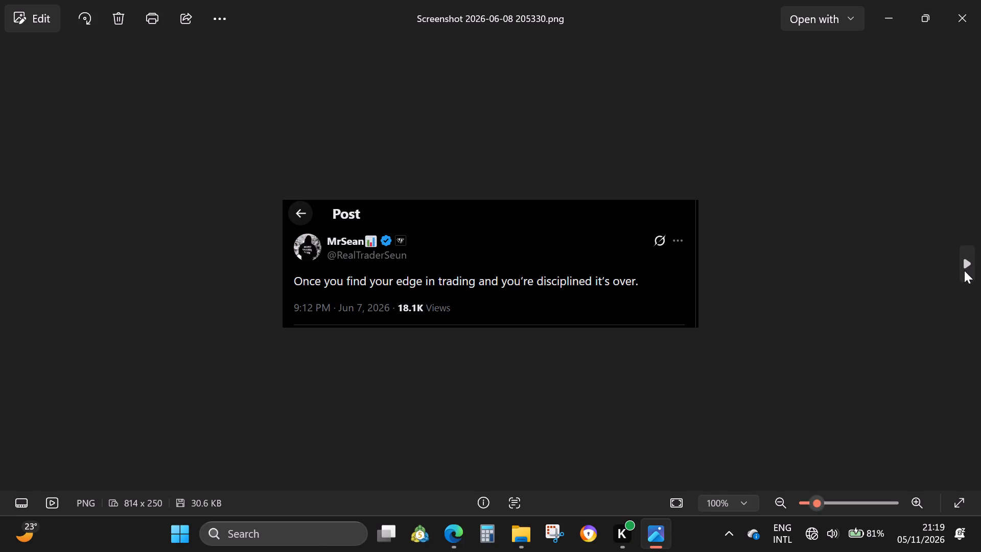
click(953, 14)
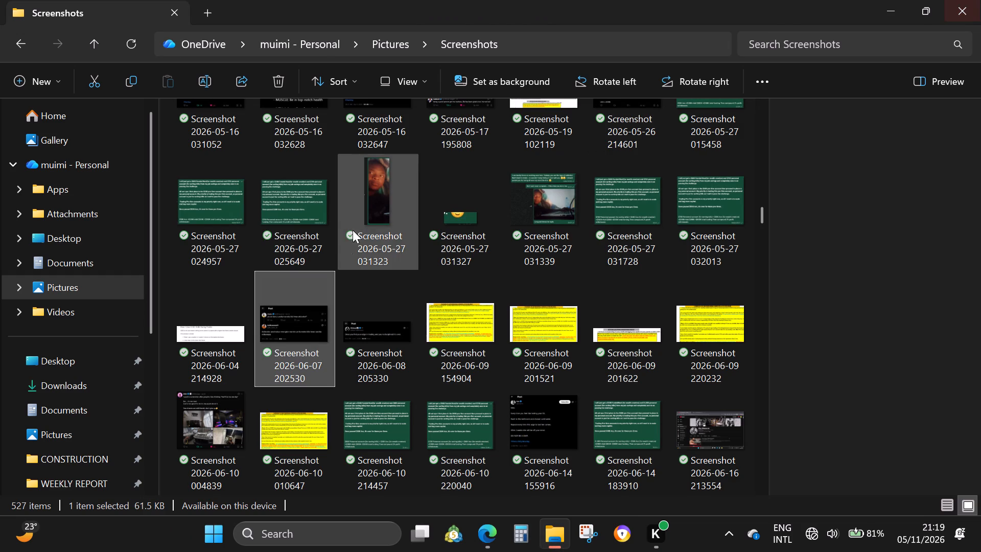
scroll(455, 272, up, 1)
double_click(392, 383)
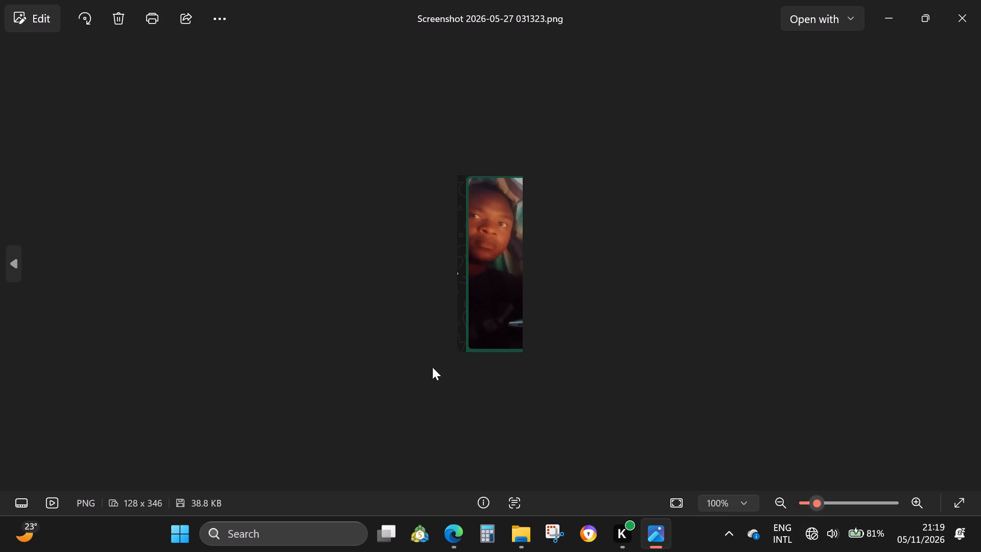
click(957, 23)
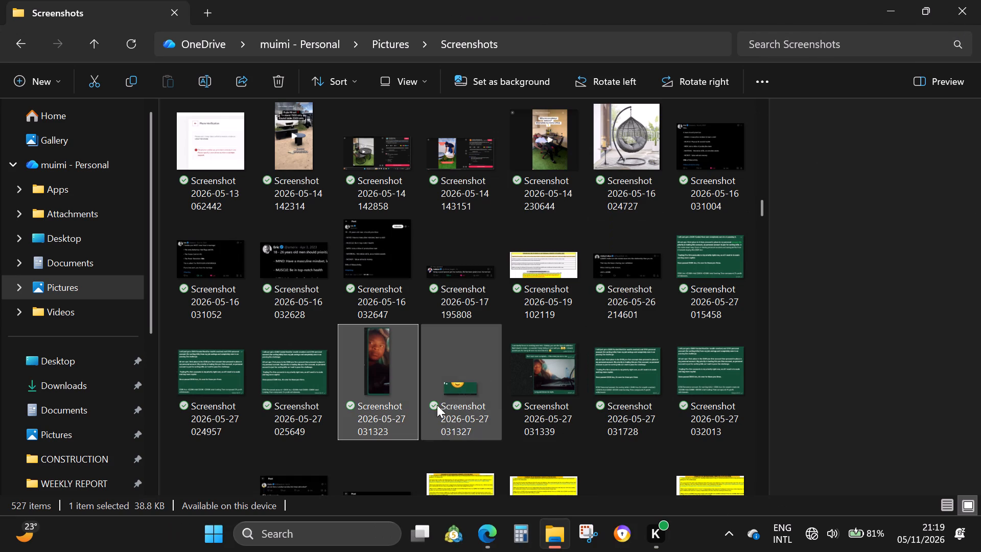
double_click(540, 375)
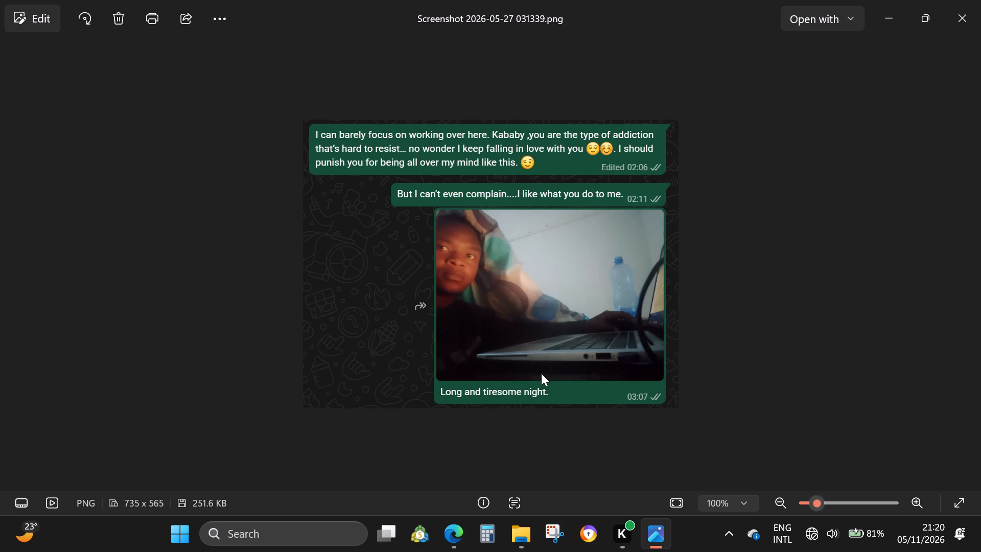
click(960, 21)
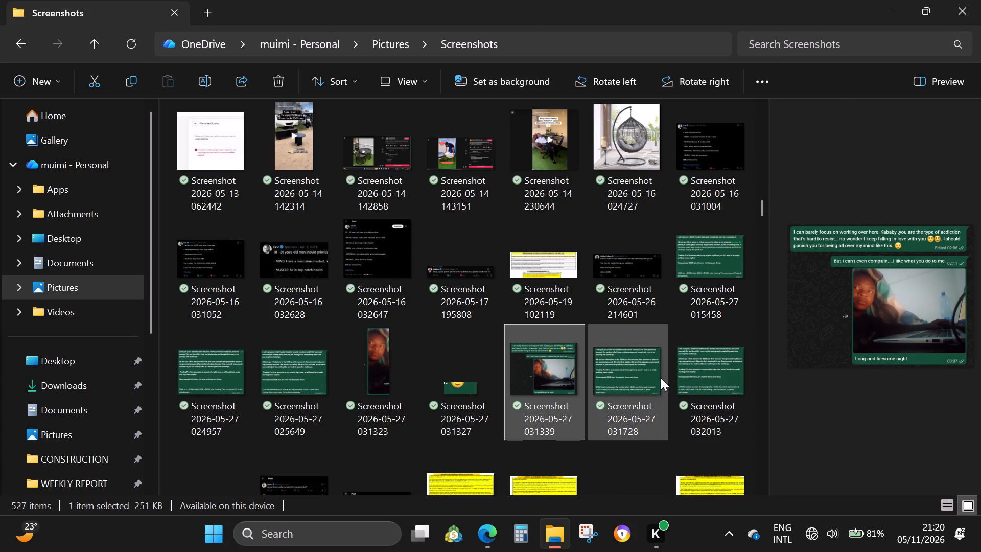
click(612, 384)
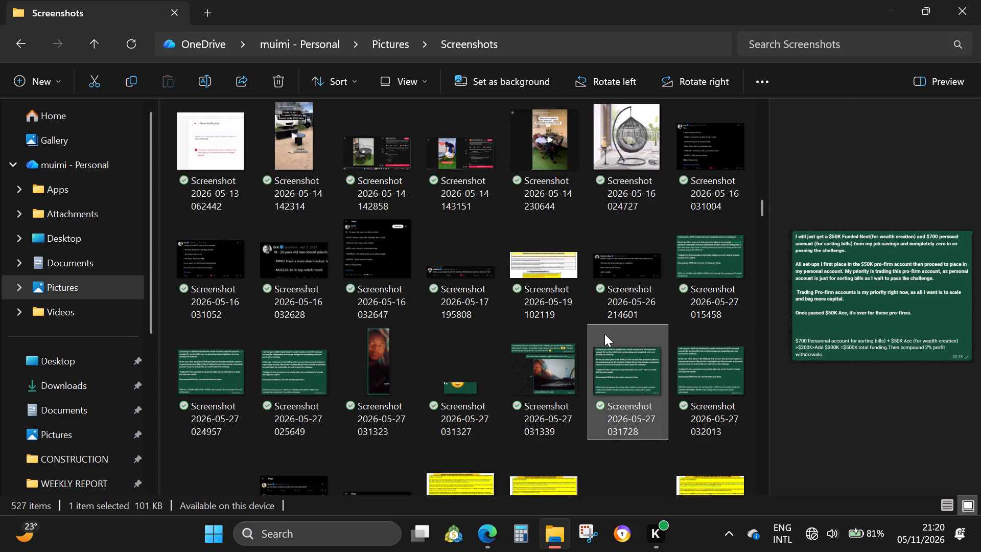
scroll(604, 333, up, 1)
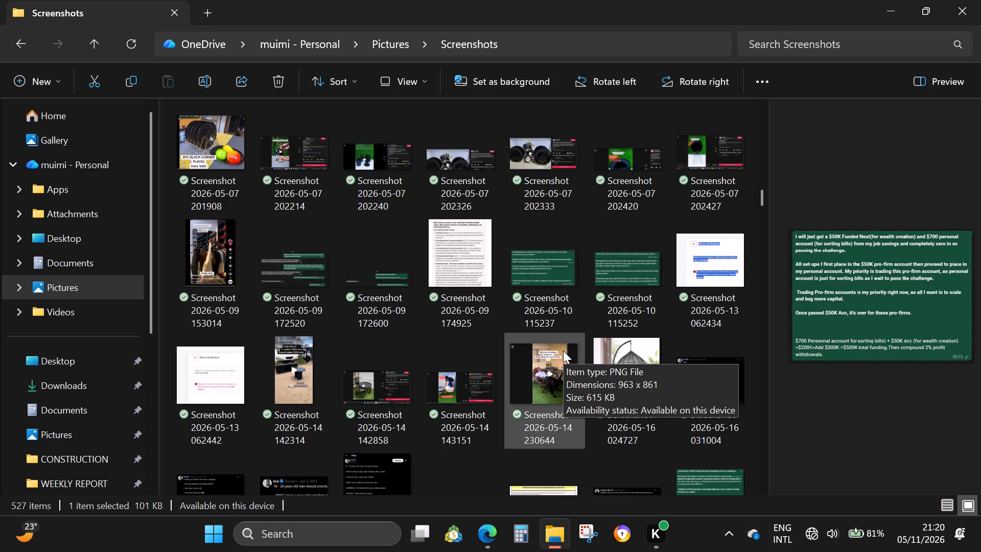
scroll(560, 347, up, 4)
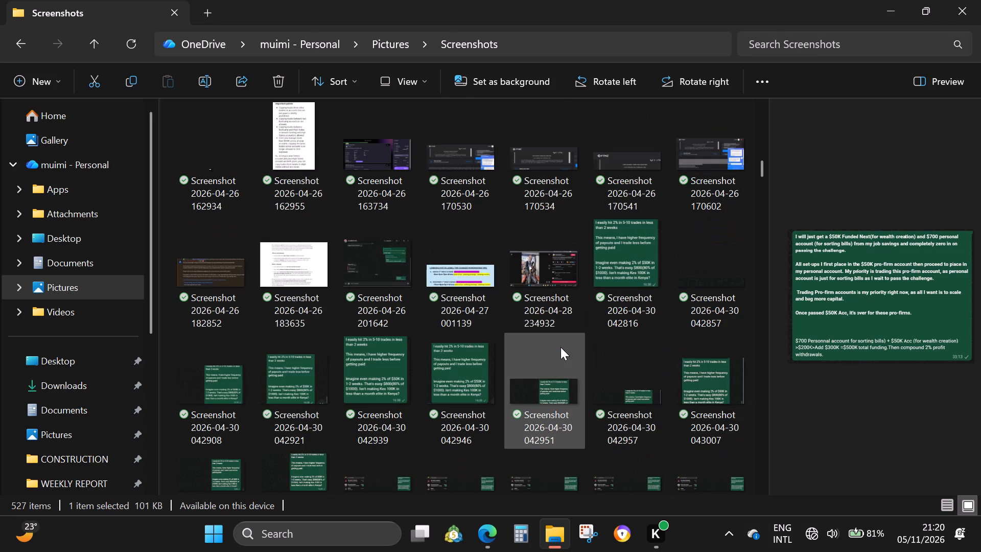
Switch to Microsoft Edge and return to the EURCHF 15-minute chart in TradingView.
click(488, 541)
click(124, 0)
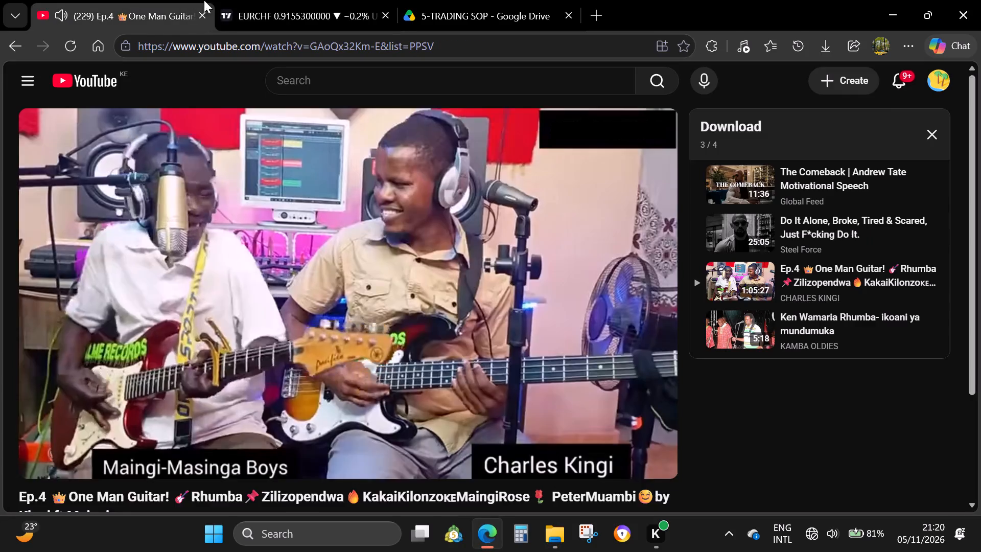
click(347, 0)
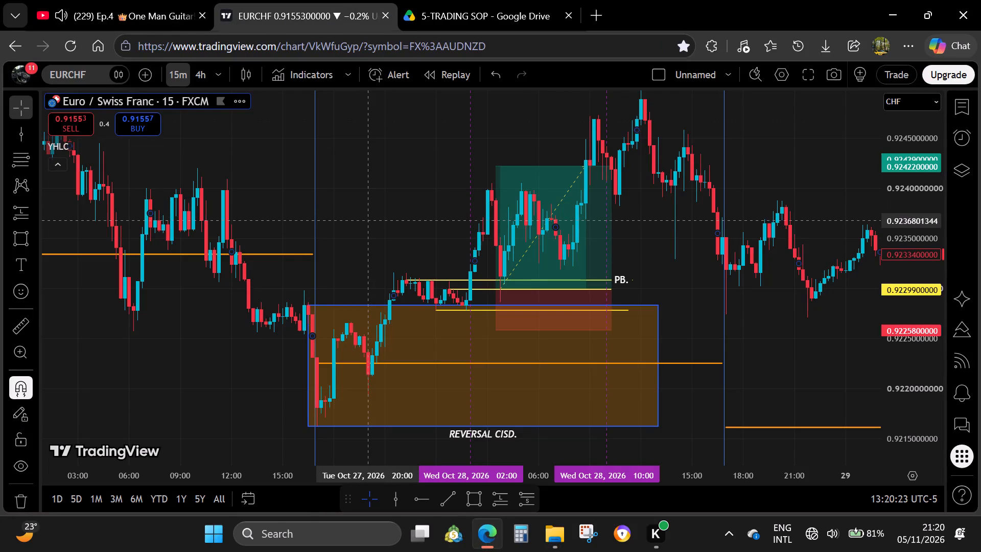
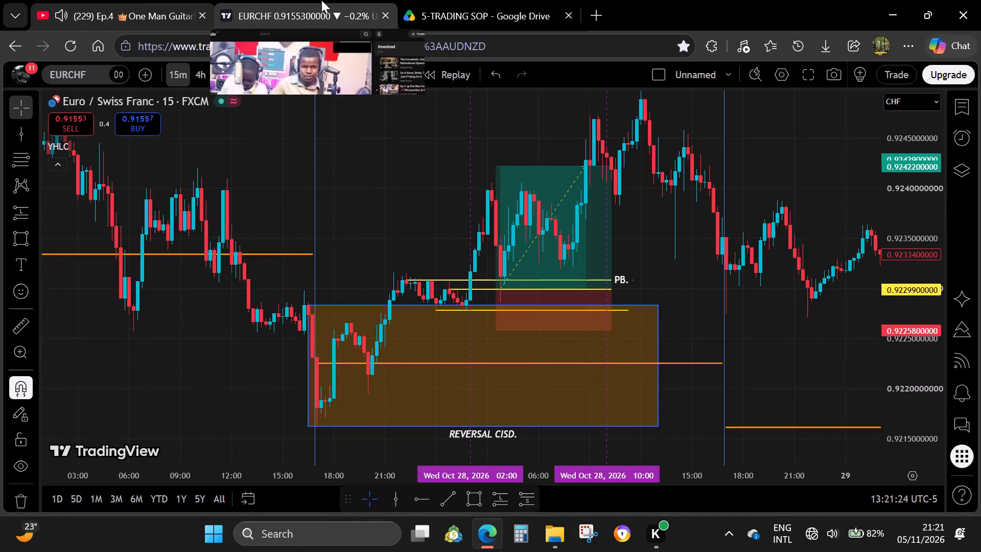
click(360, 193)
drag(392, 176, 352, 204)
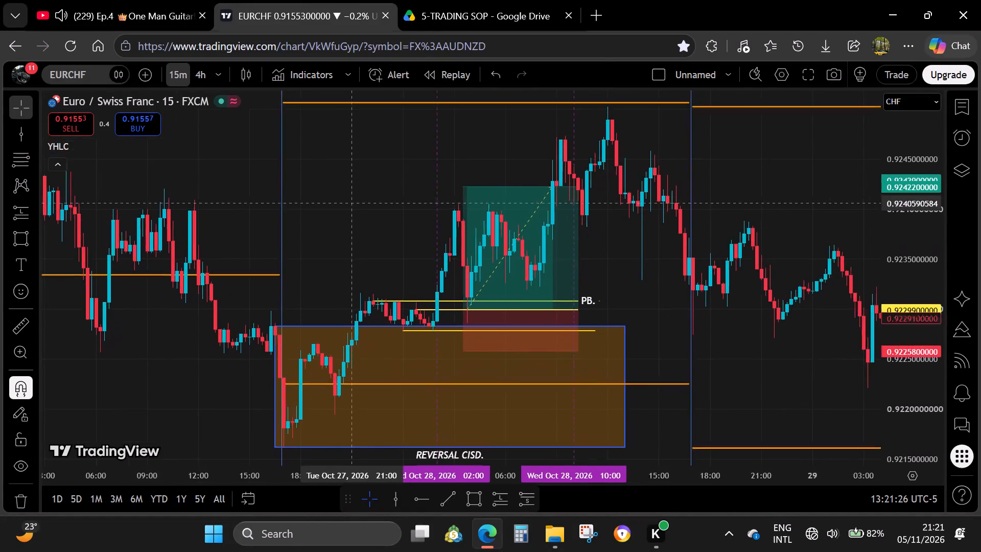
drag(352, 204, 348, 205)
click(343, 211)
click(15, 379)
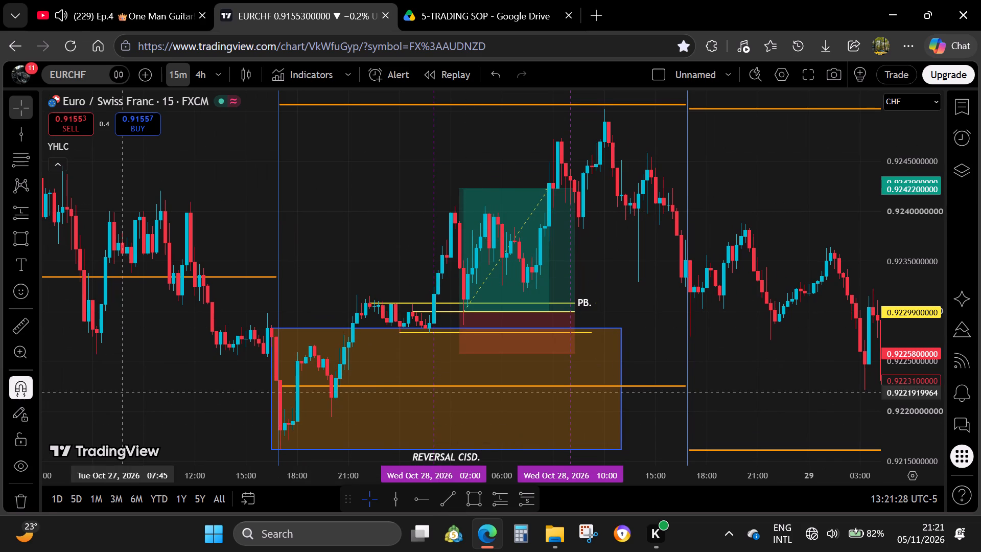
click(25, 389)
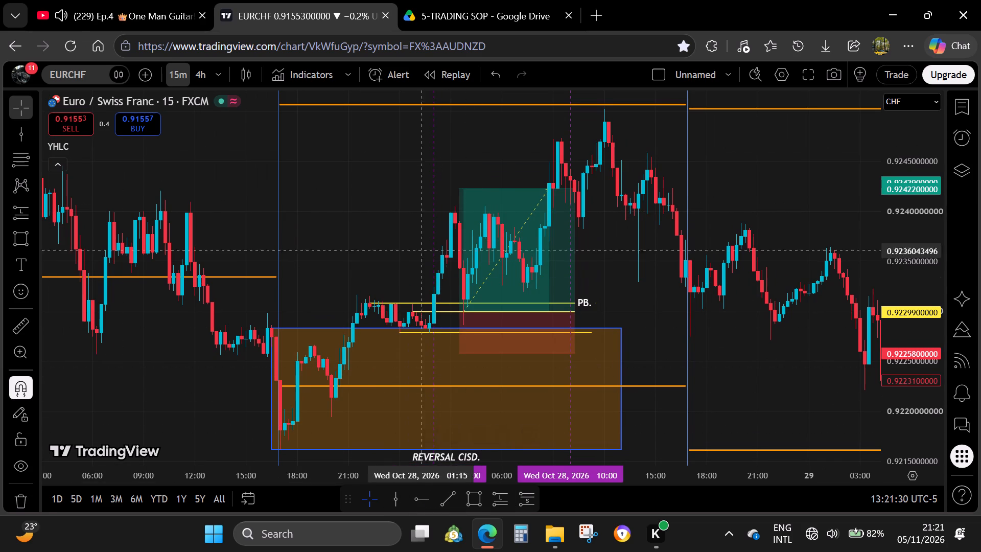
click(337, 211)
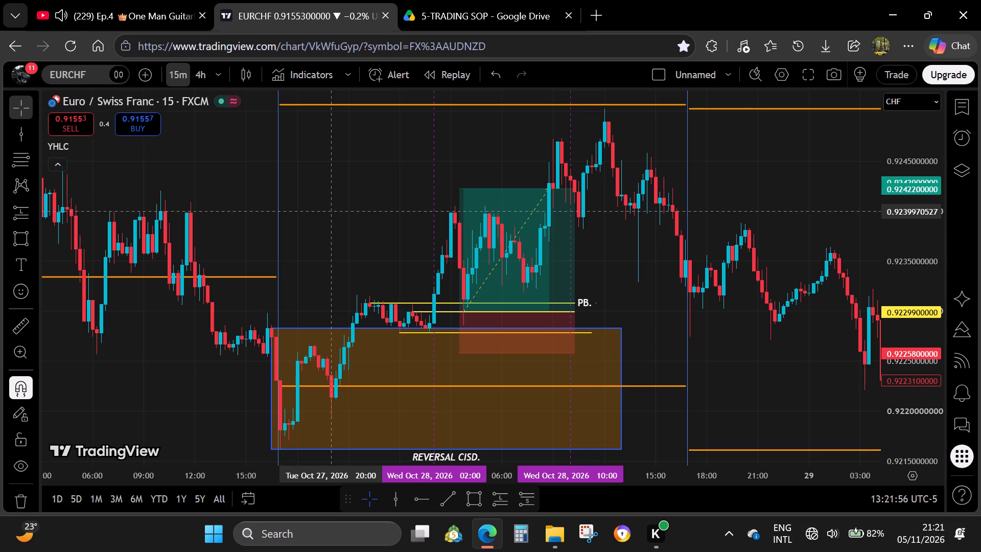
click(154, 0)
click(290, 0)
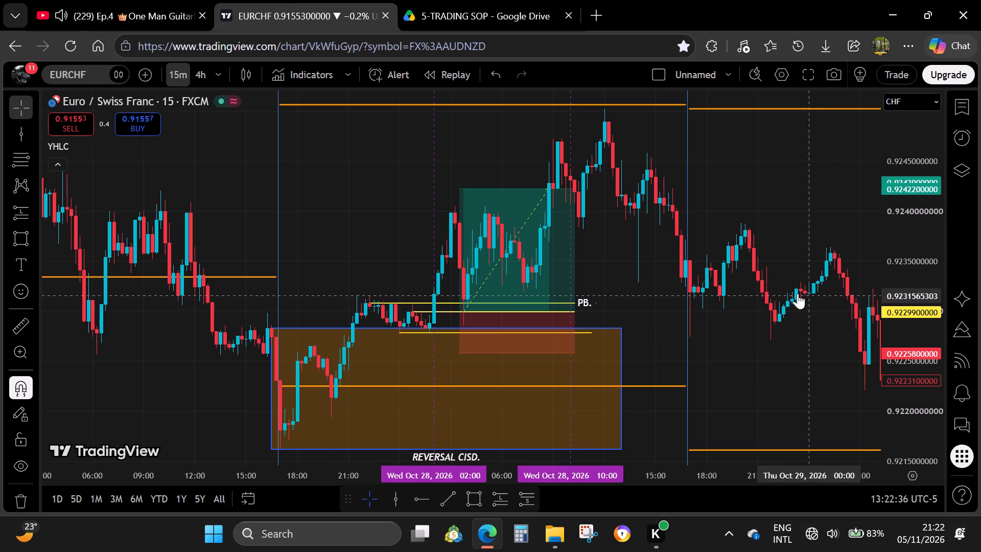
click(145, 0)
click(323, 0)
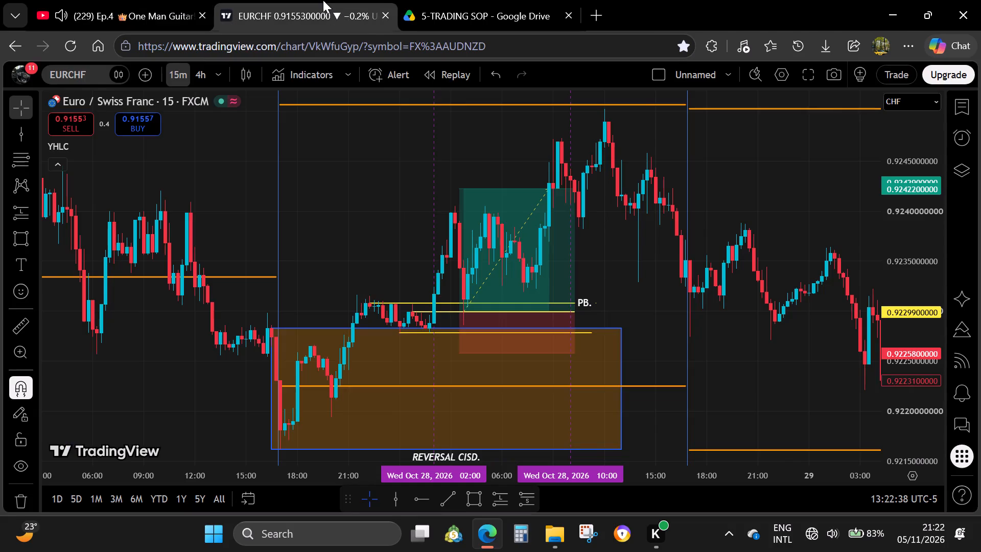
Look back over the EURCHF 15-minute price action from Oct 28 to mid-October 2026, including the annotated Oct 20 short.
drag(746, 315, 696, 303)
scroll(371, 255, down, 6)
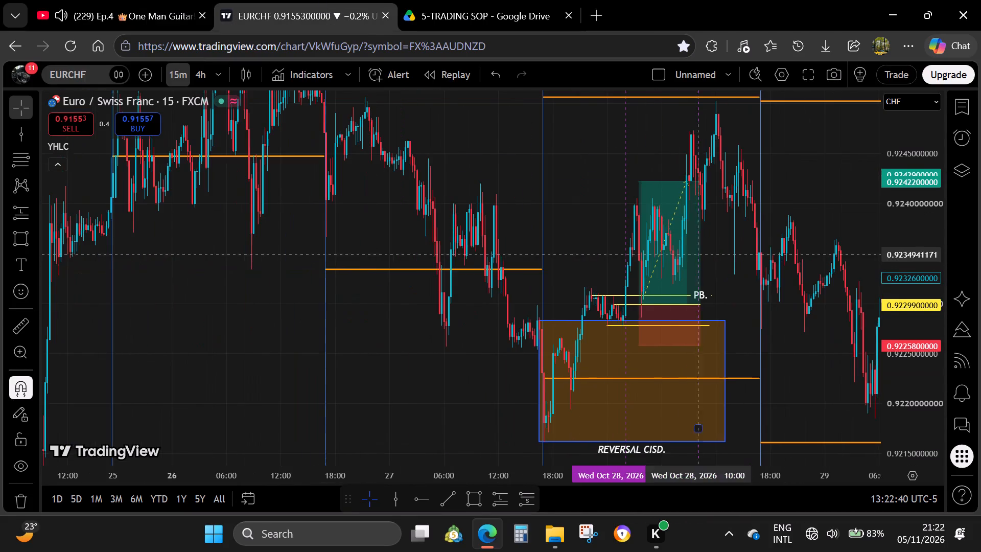
drag(907, 170, 883, 335)
drag(233, 325, 271, 326)
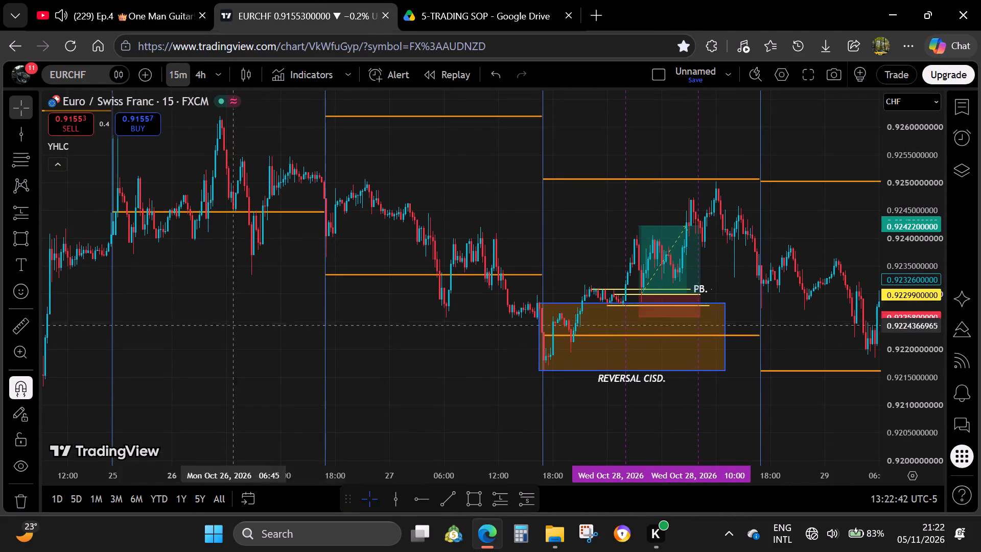
drag(271, 326, 737, 280)
drag(282, 337, 482, 233)
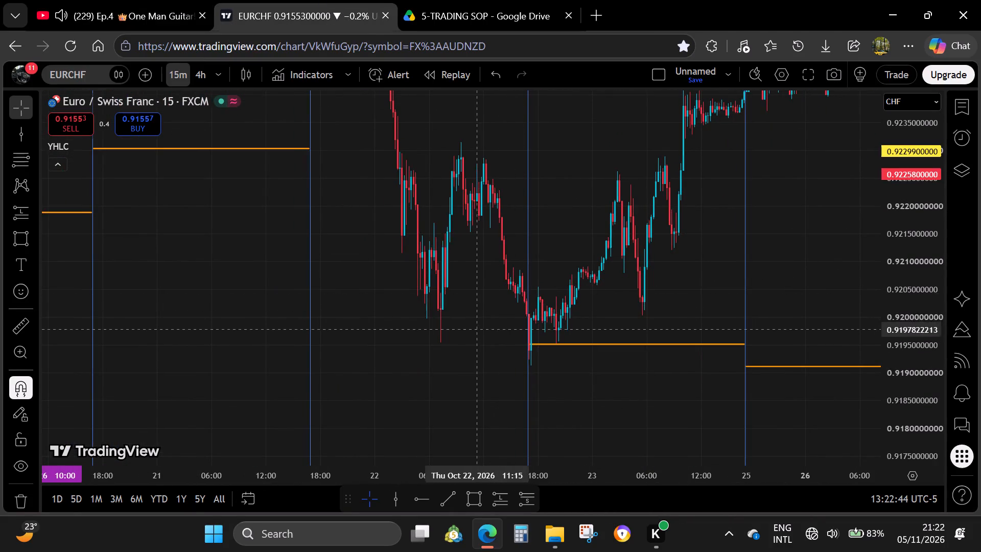
drag(328, 227, 353, 337)
drag(738, 214, 614, 386)
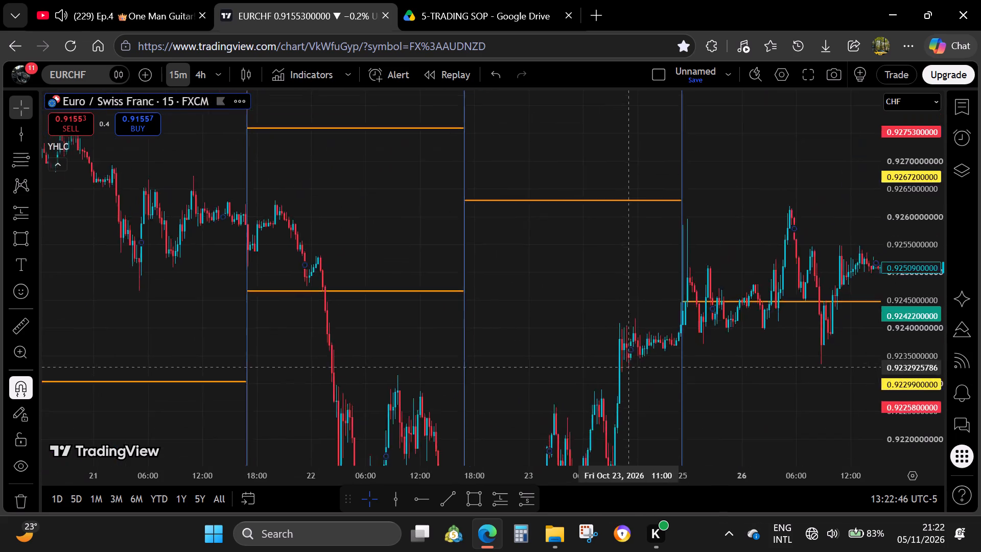
drag(614, 386, 662, 289)
drag(391, 308, 693, 359)
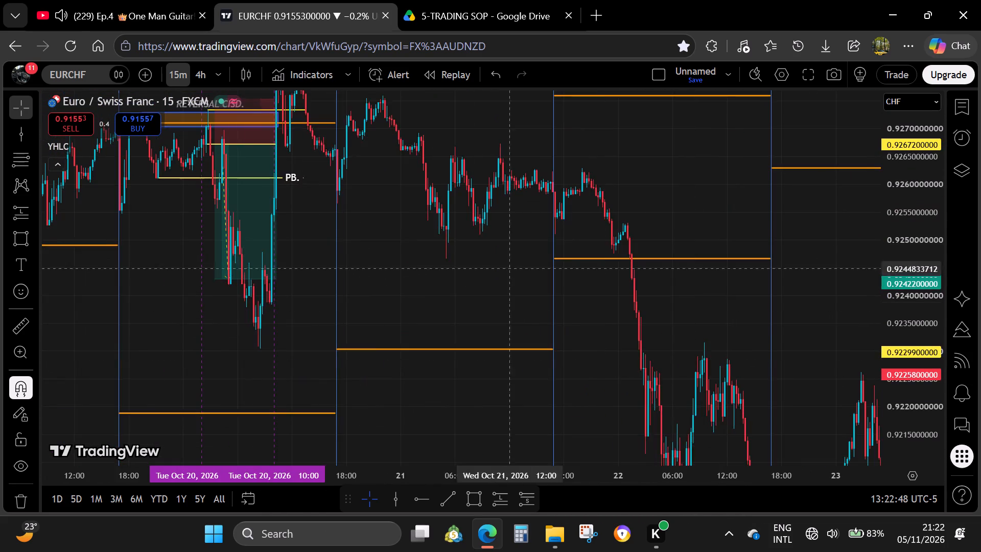
drag(468, 239, 798, 316)
scroll(649, 334, up, 4)
drag(583, 372, 839, 302)
scroll(720, 325, up, 3)
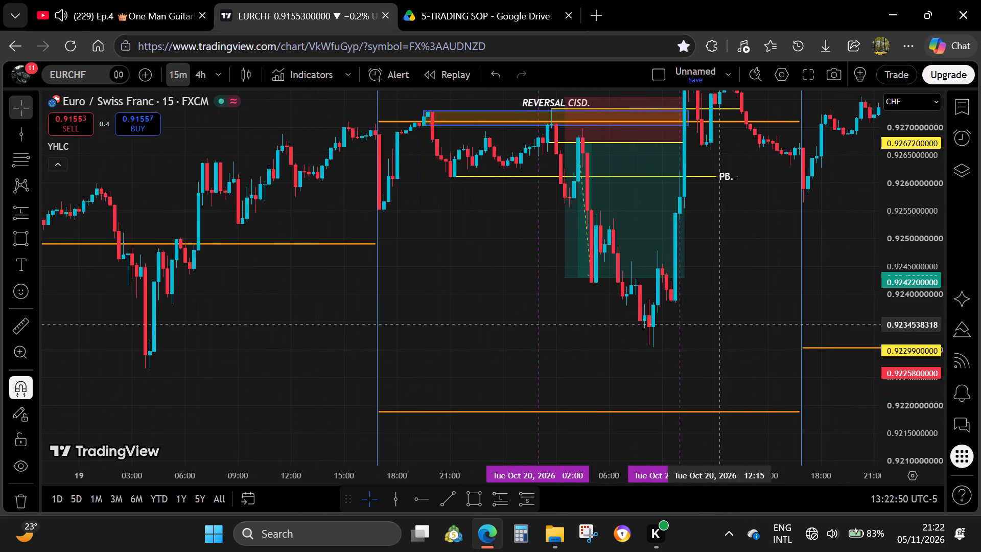
scroll(335, 277, down, 7)
Remove all 28 drawings from the EURCHF chart.
right_click(554, 344)
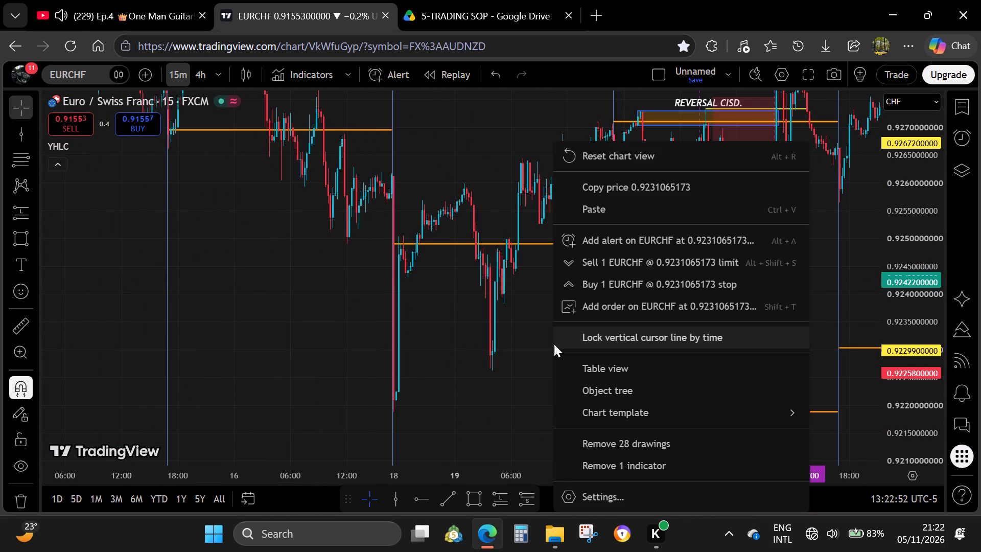
click(636, 438)
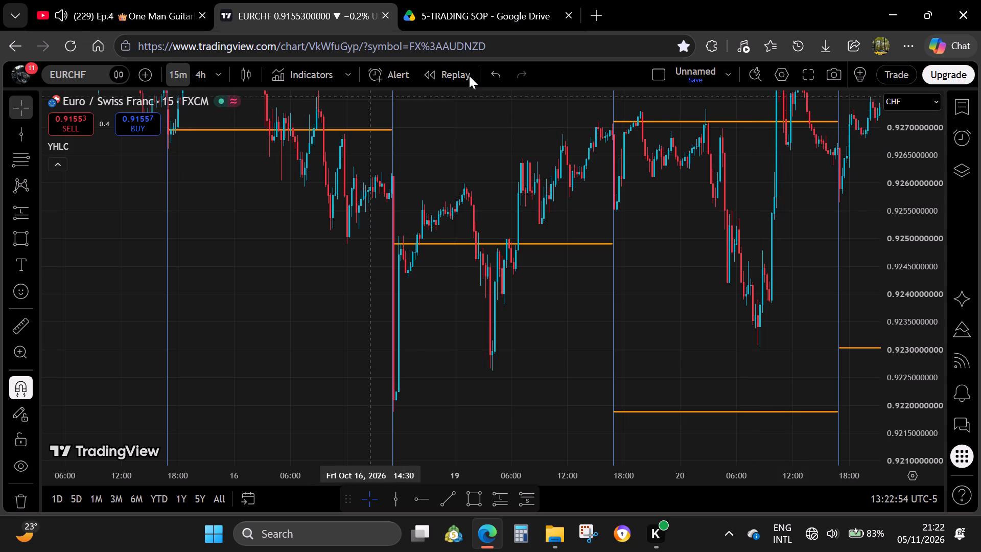
Open the watchlist and switch the chart to AUDCAD.
click(962, 117)
scroll(885, 306, up, 2)
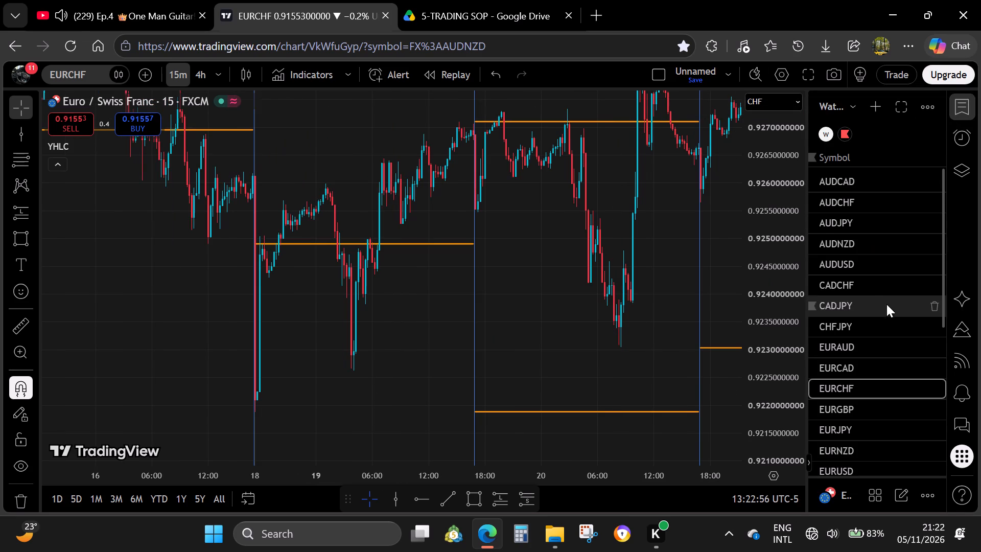
scroll(886, 304, up, 2)
click(859, 192)
click(860, 182)
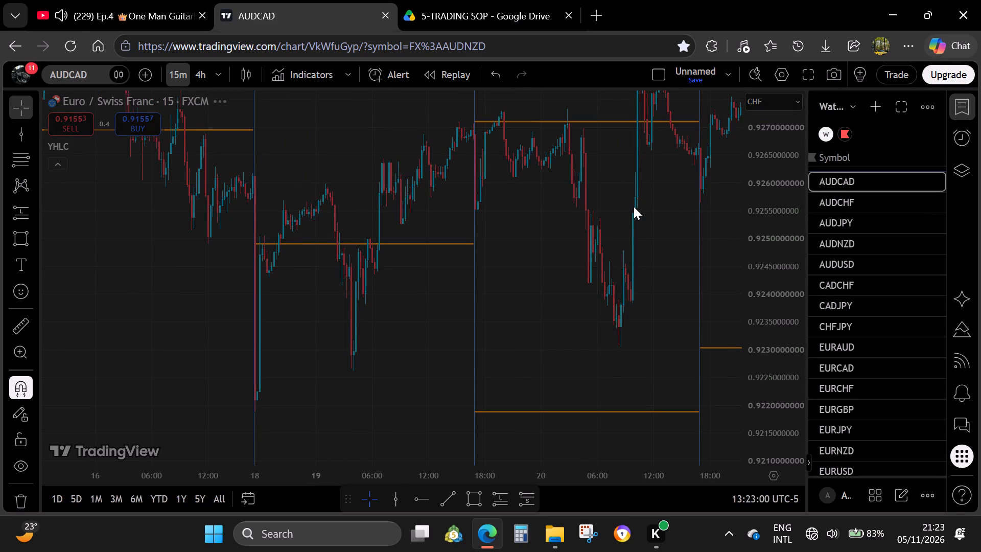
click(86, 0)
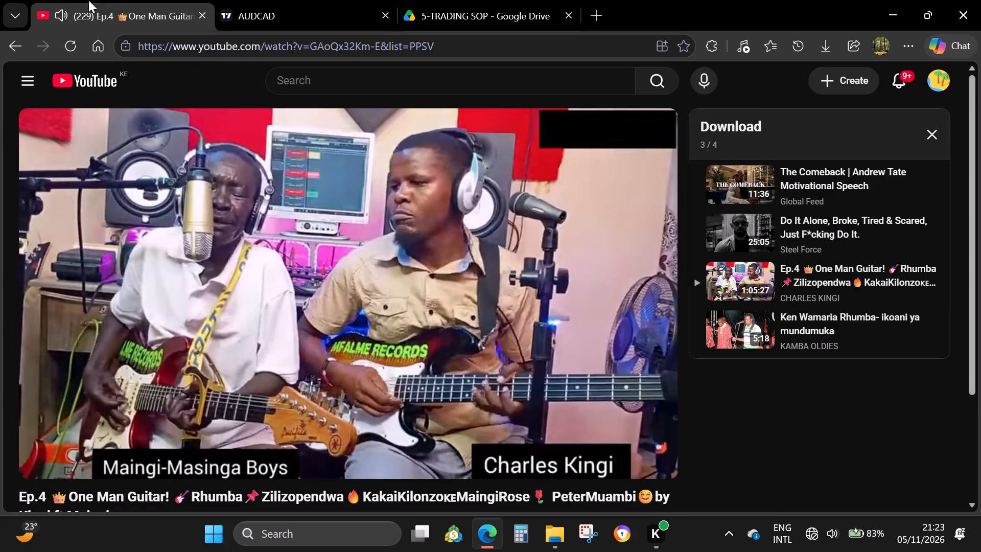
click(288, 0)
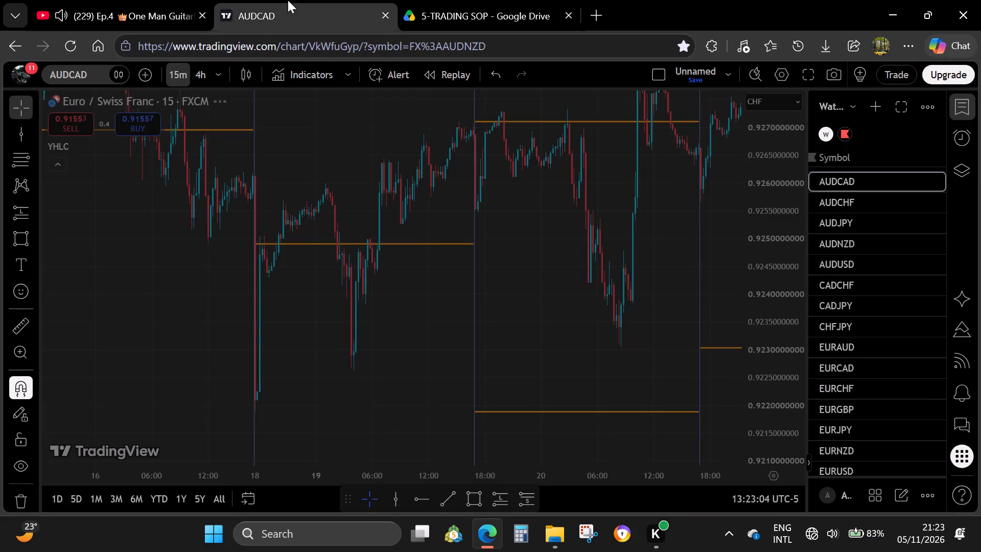
Switch to File Explorer and look through the Screenshots folder from its first images to those of early May 2026.
click(566, 544)
scroll(391, 388, up, 1)
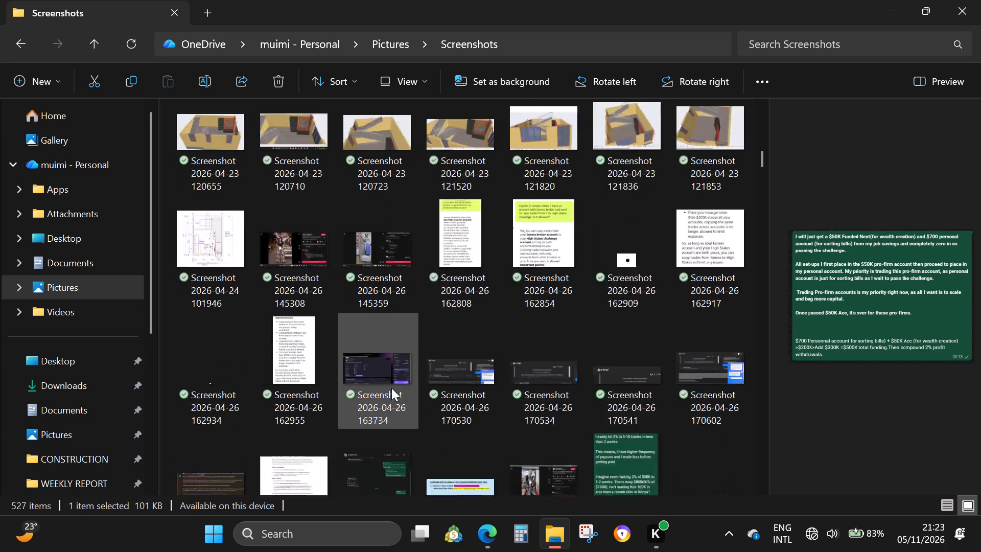
scroll(391, 388, up, 3)
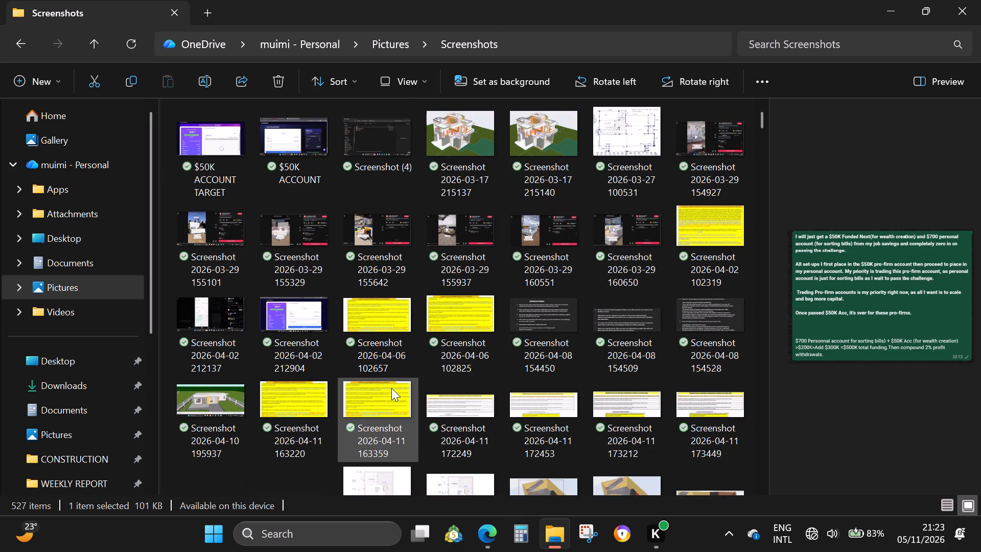
scroll(391, 372, up, 6)
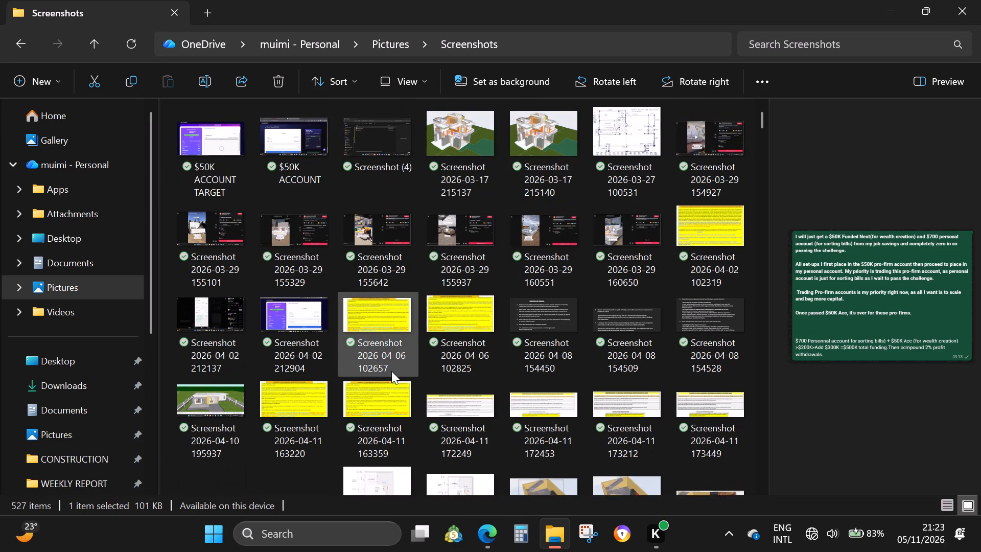
scroll(391, 371, down, 7)
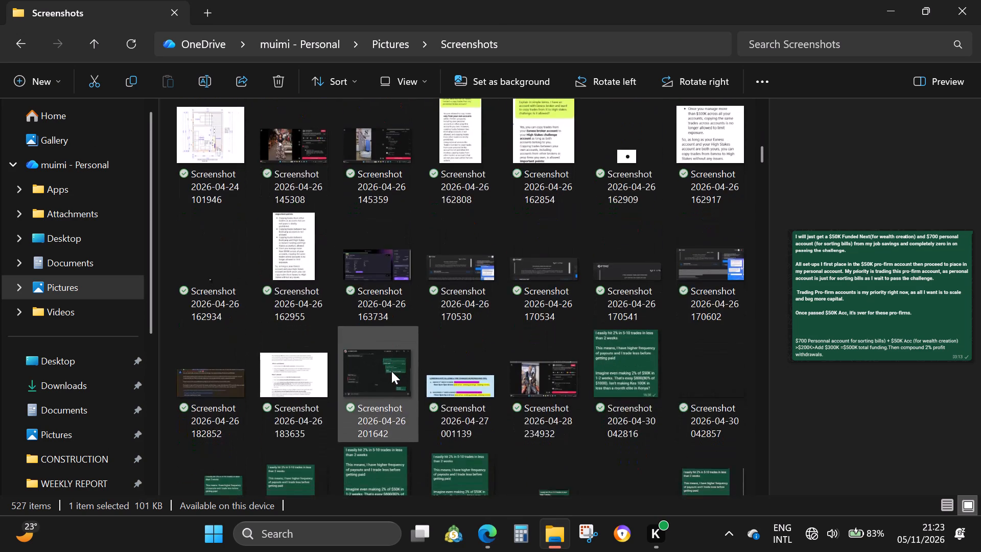
scroll(391, 371, down, 3)
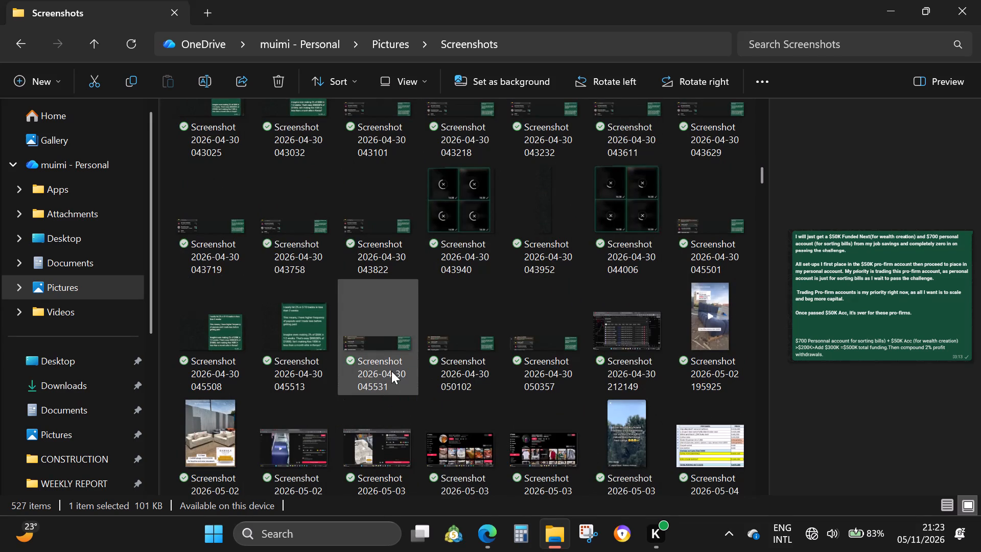
scroll(391, 371, down, 1)
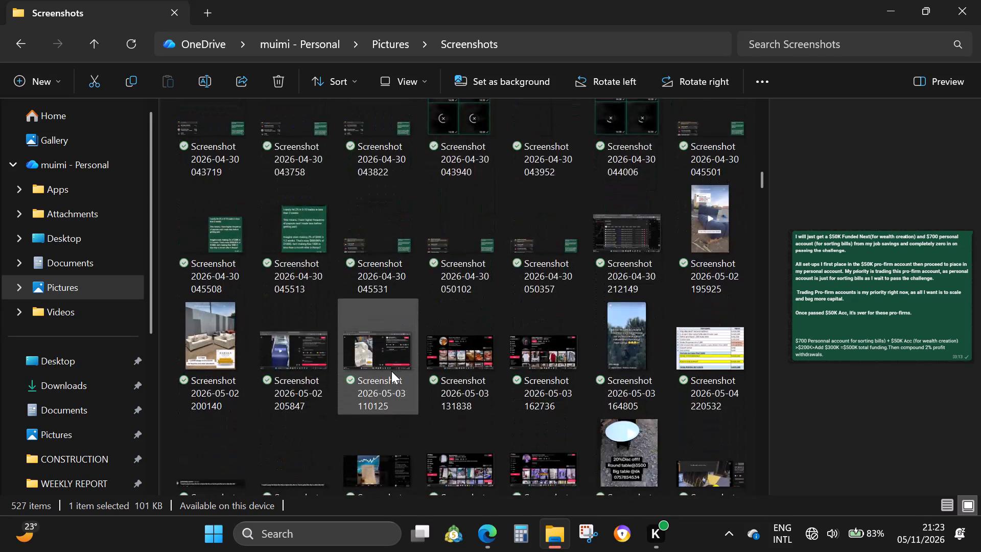
scroll(391, 371, down, 1)
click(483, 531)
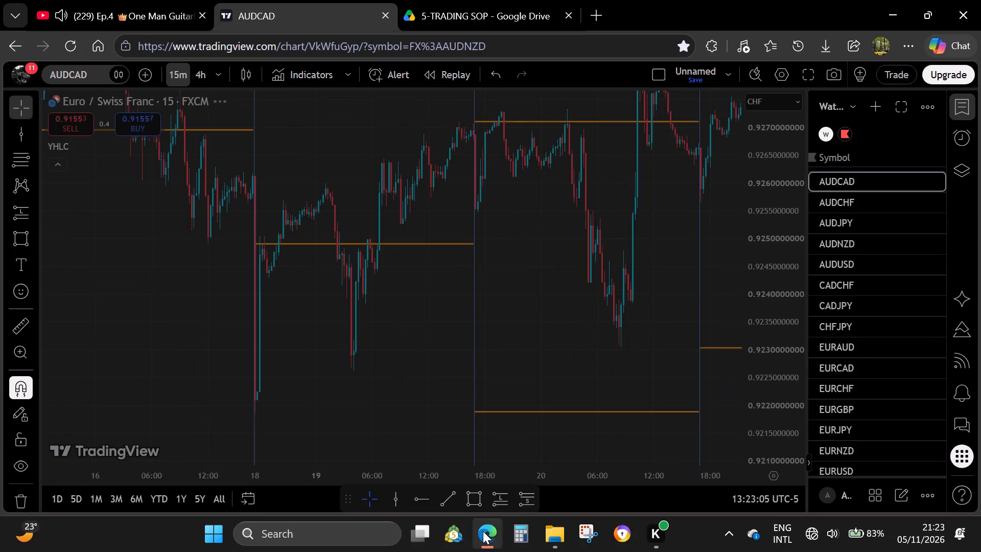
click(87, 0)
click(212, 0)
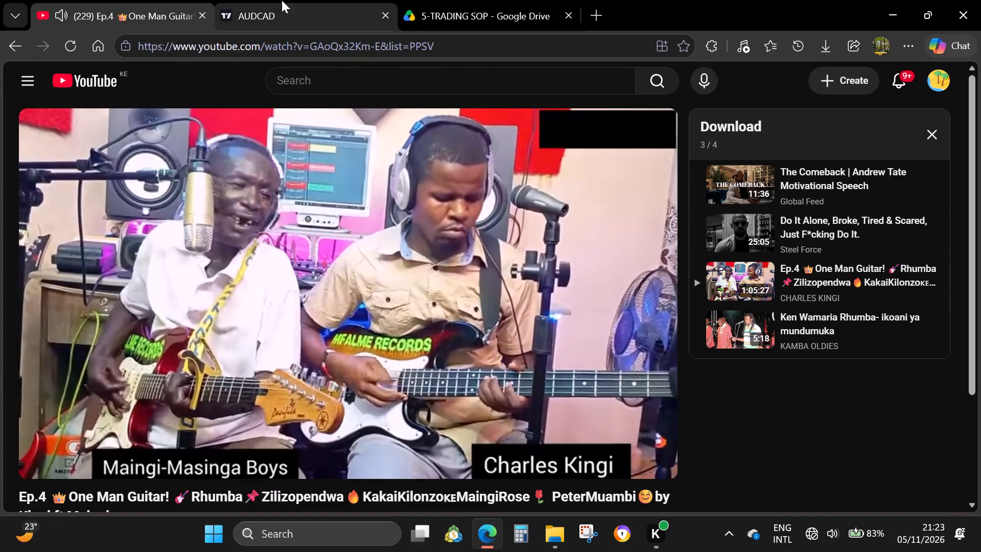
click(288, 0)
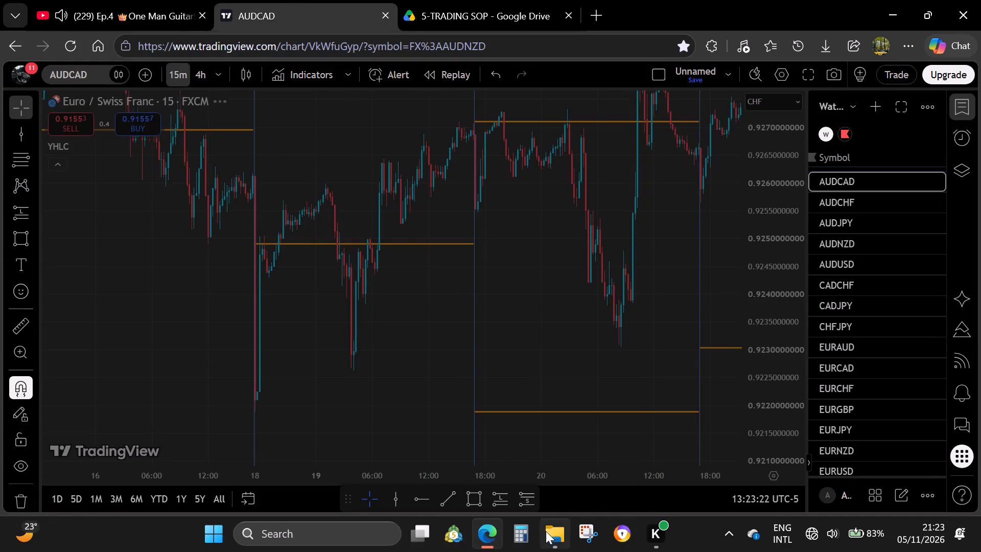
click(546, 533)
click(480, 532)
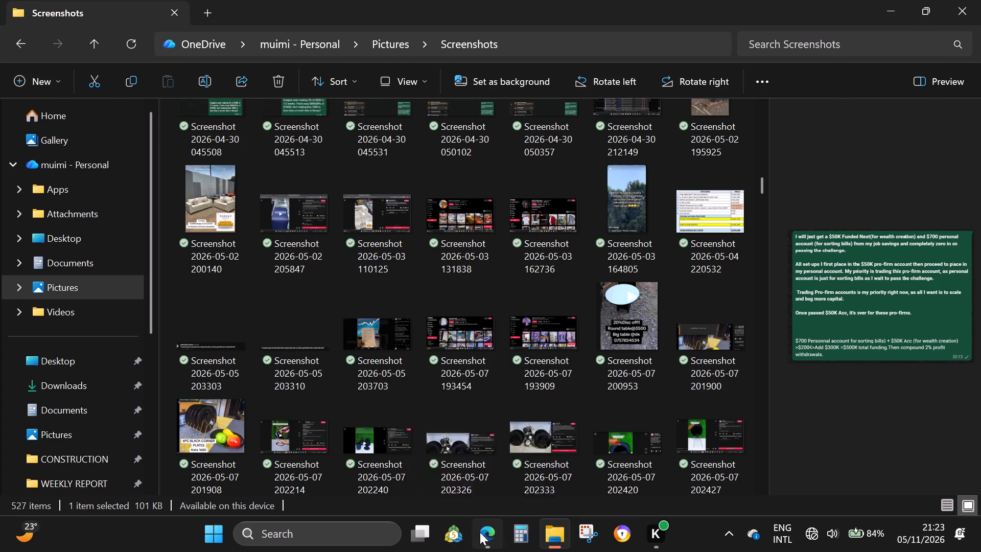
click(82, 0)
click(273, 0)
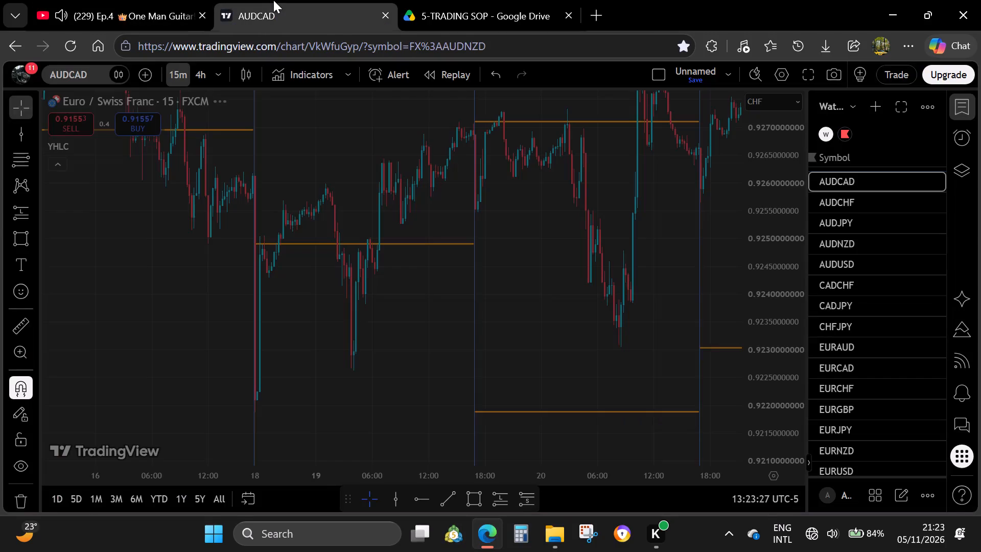
click(563, 530)
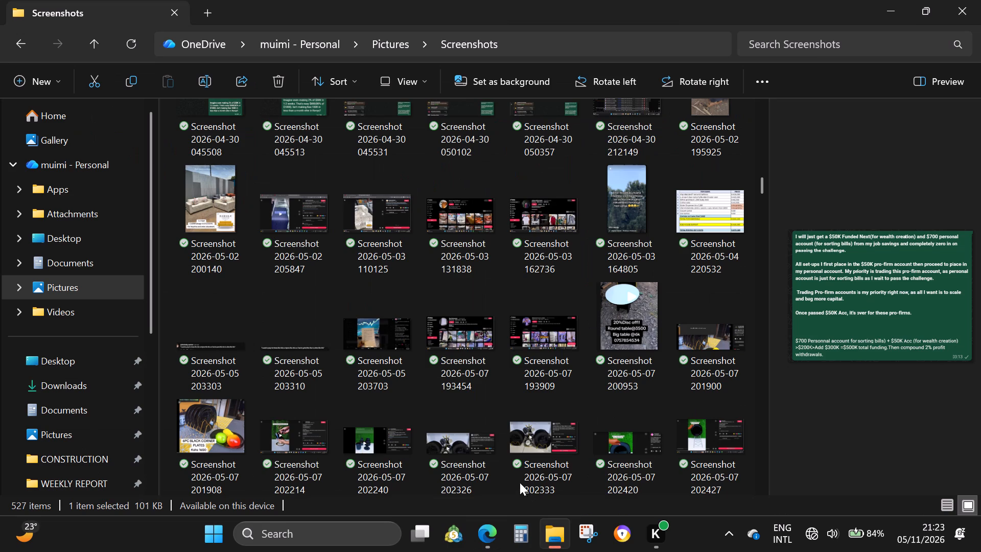
scroll(517, 378, down, 2)
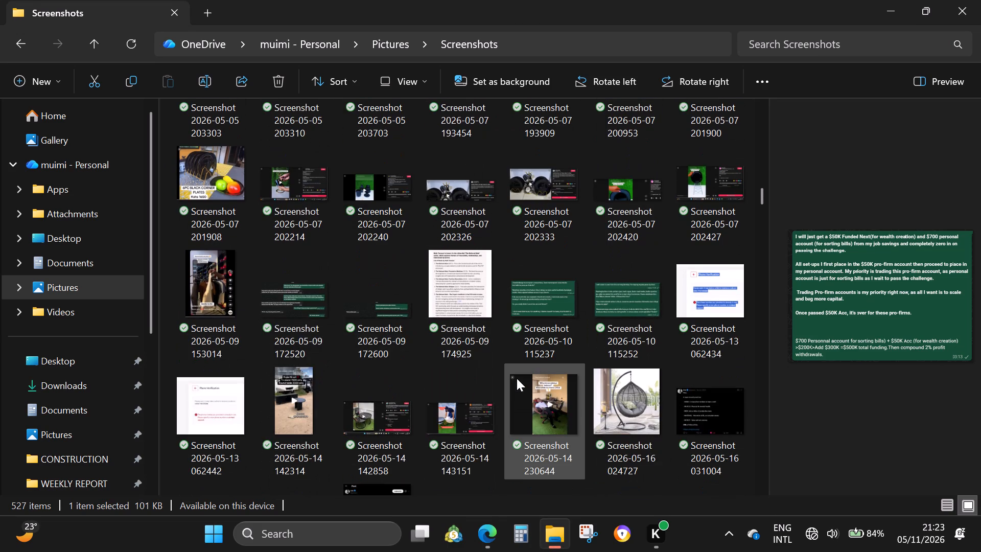
scroll(517, 378, down, 3)
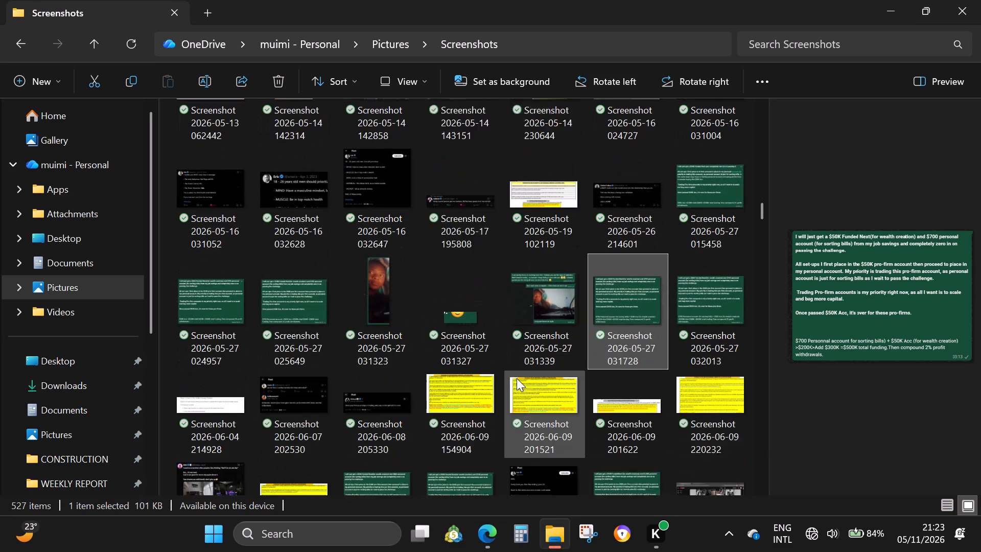
scroll(517, 378, down, 5)
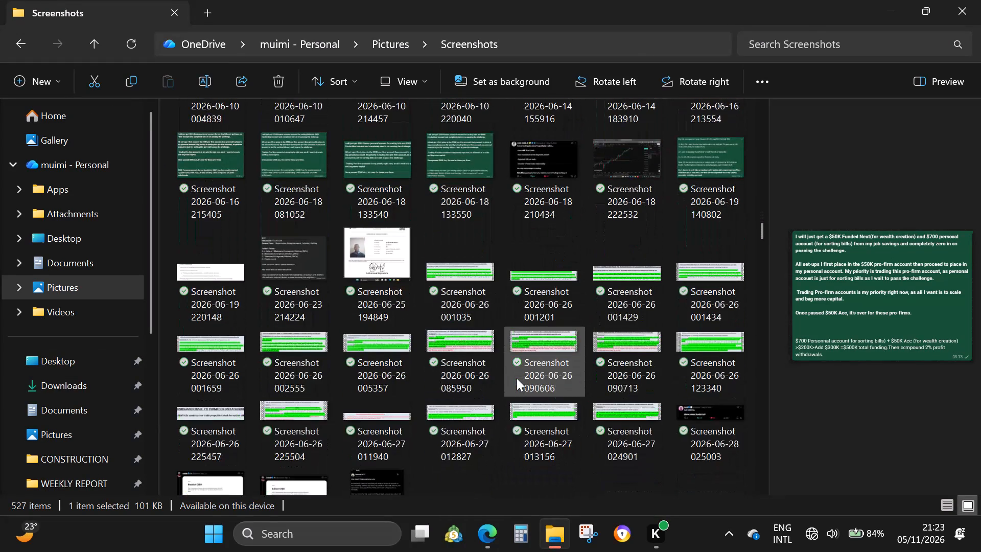
click(290, 297)
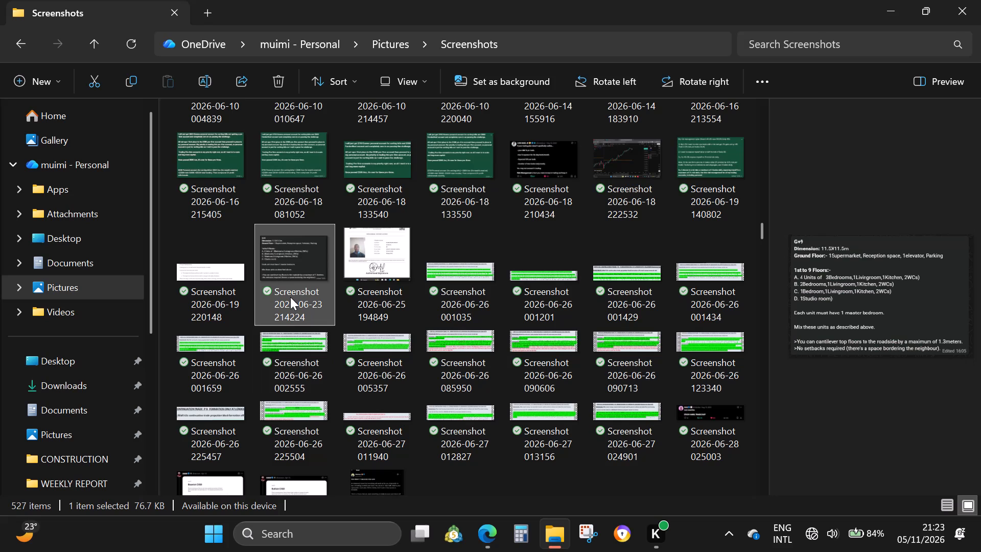
scroll(410, 369, down, 2)
click(410, 369)
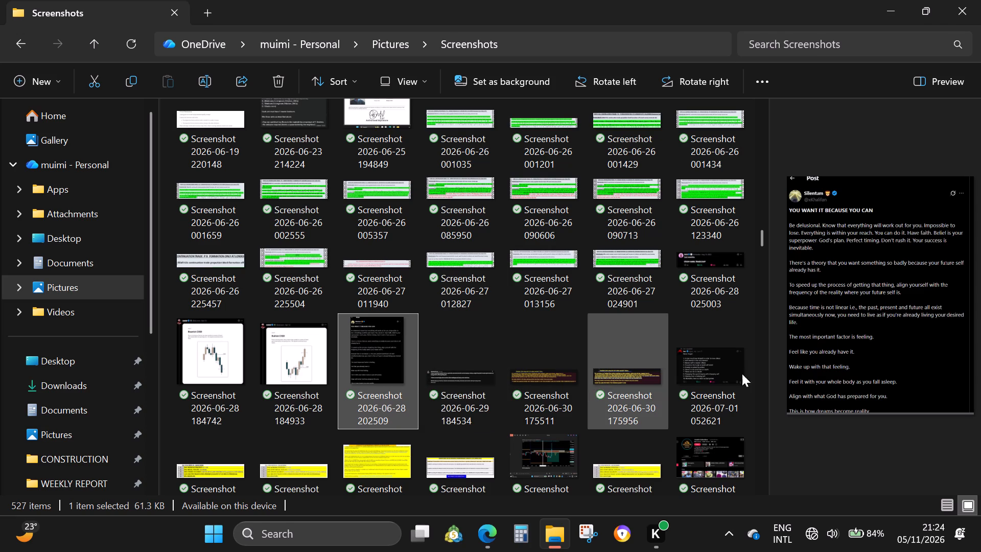
click(663, 396)
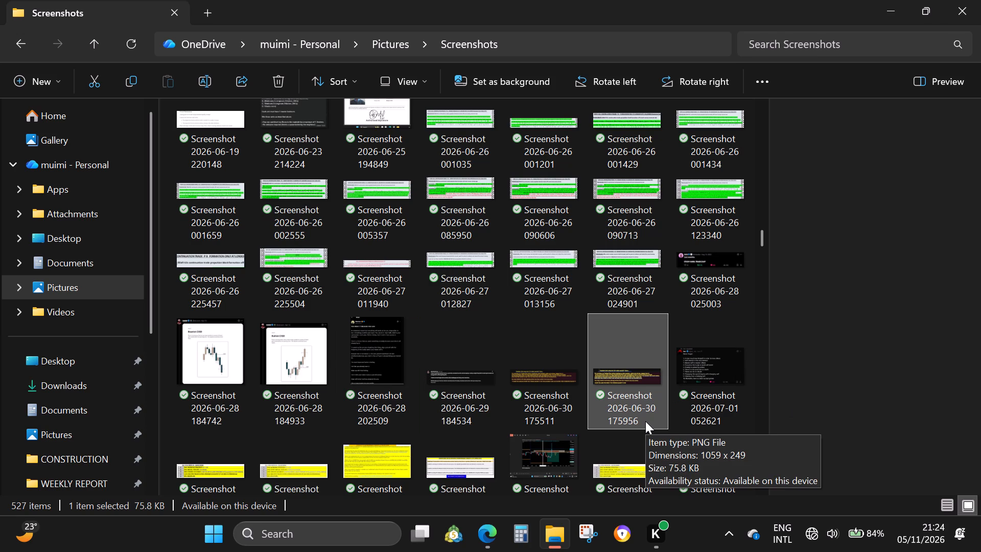
click(548, 370)
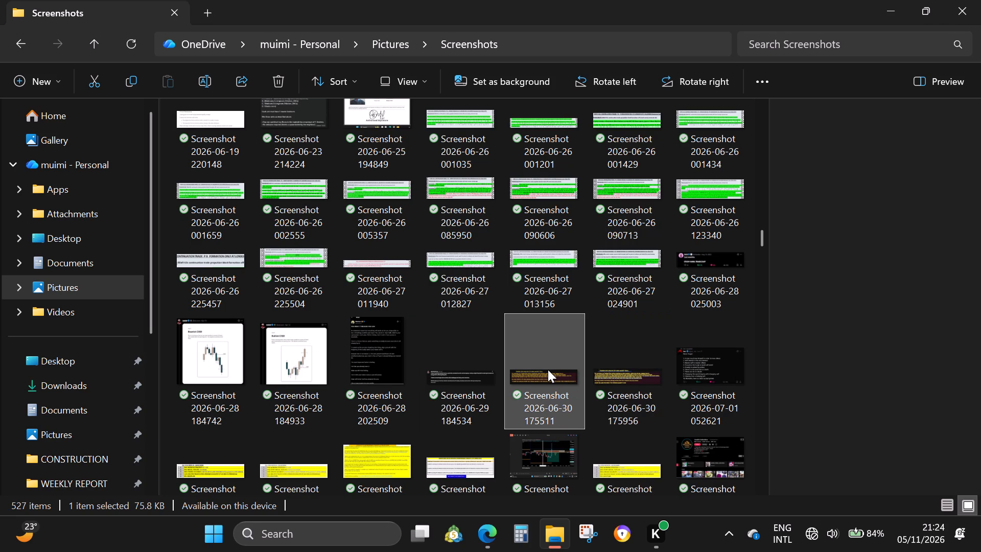
triple_click(548, 370)
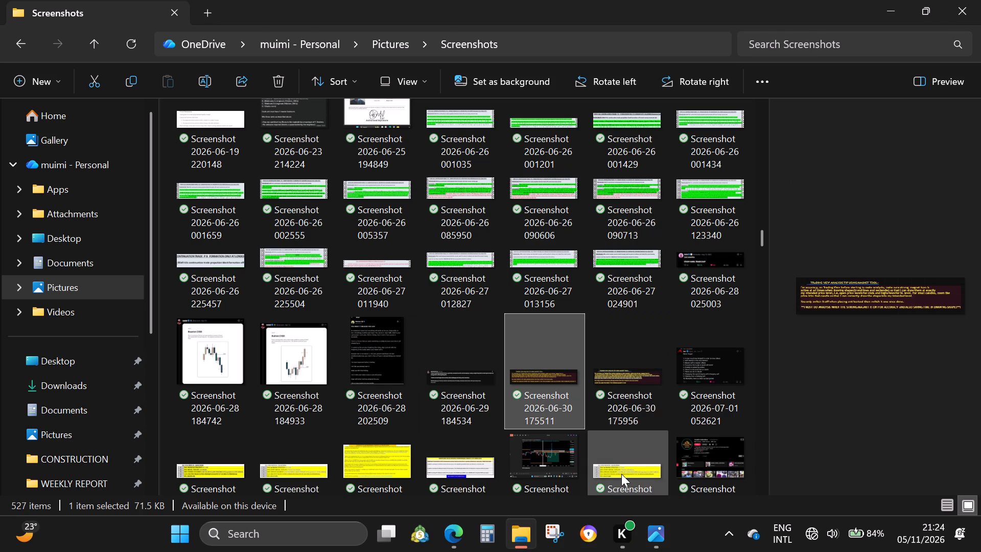
click(659, 539)
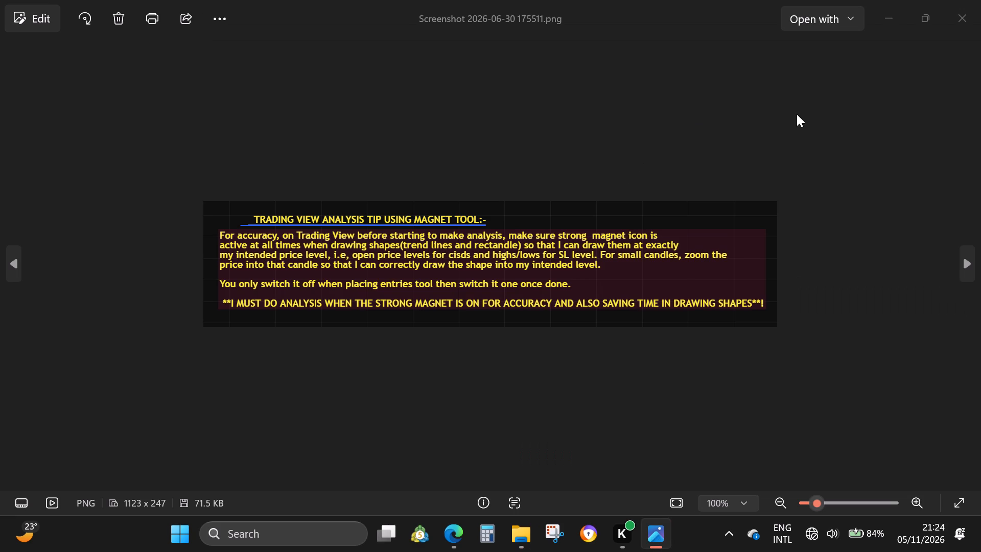
click(973, 27)
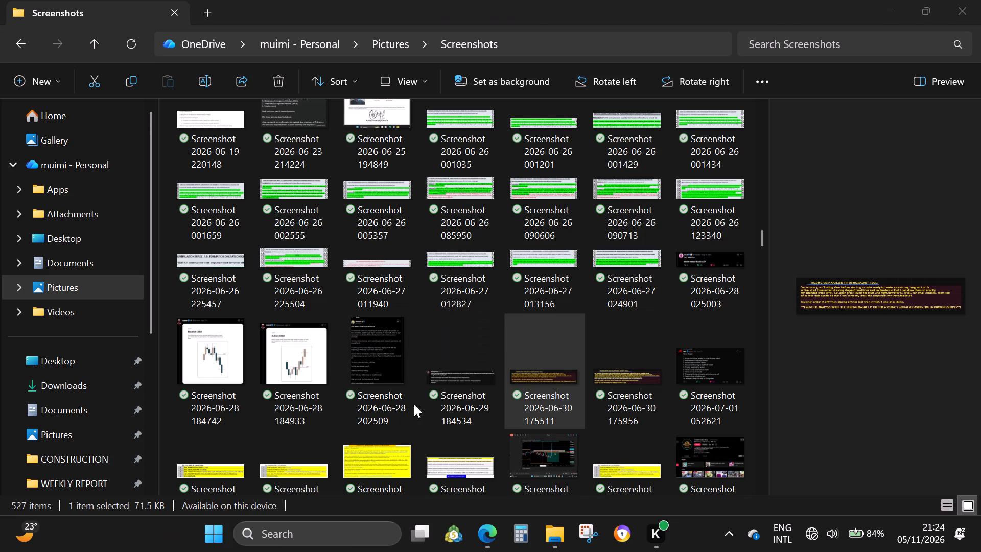
Look through the Screenshots folder from the July 2026 images to those of 17 August 2026.
scroll(402, 415, down, 1)
scroll(513, 536, down, 2)
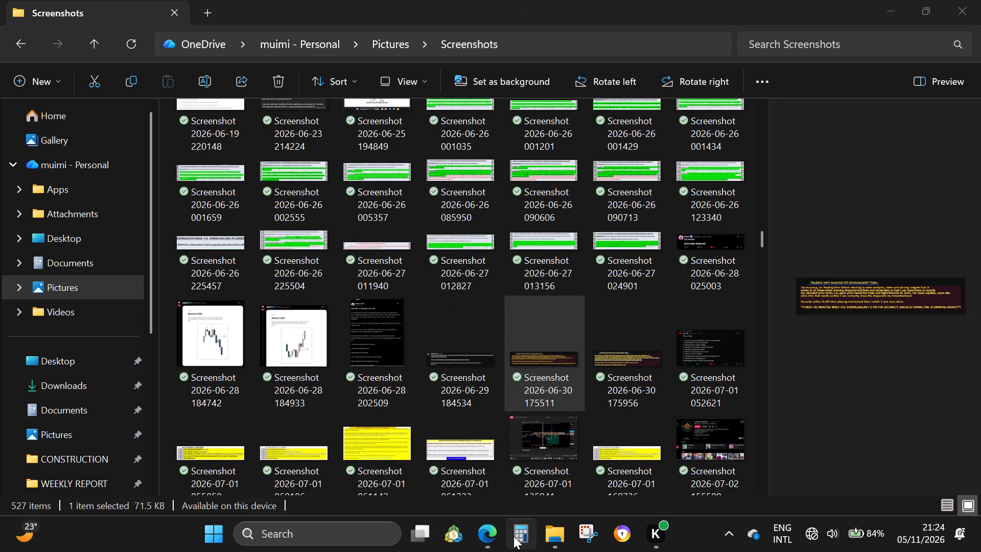
scroll(627, 451, down, 2)
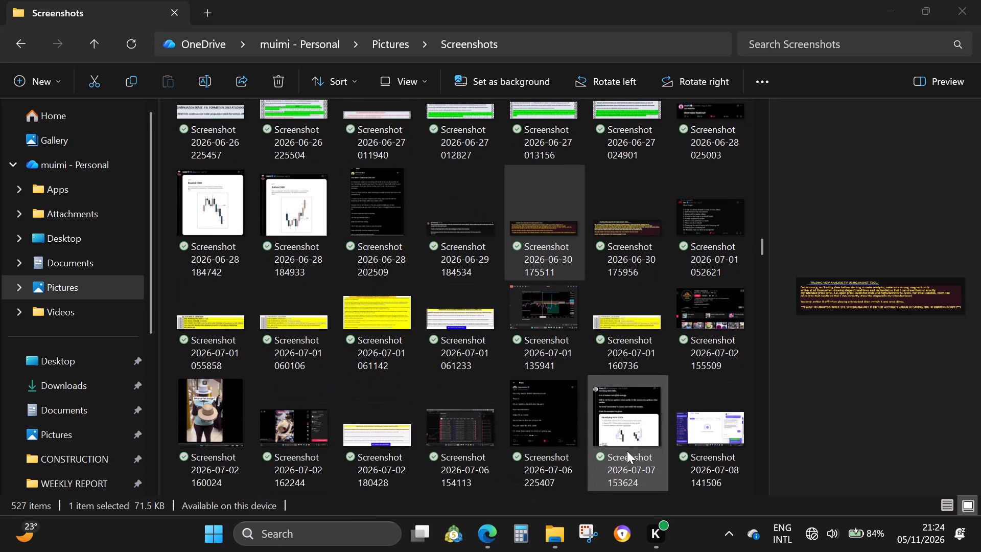
scroll(512, 374, down, 3)
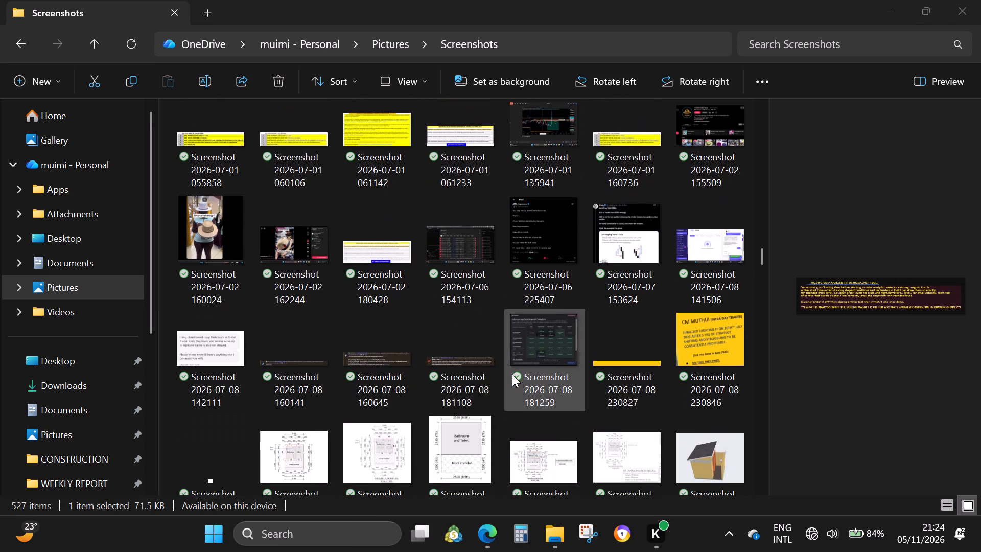
scroll(476, 413, down, 4)
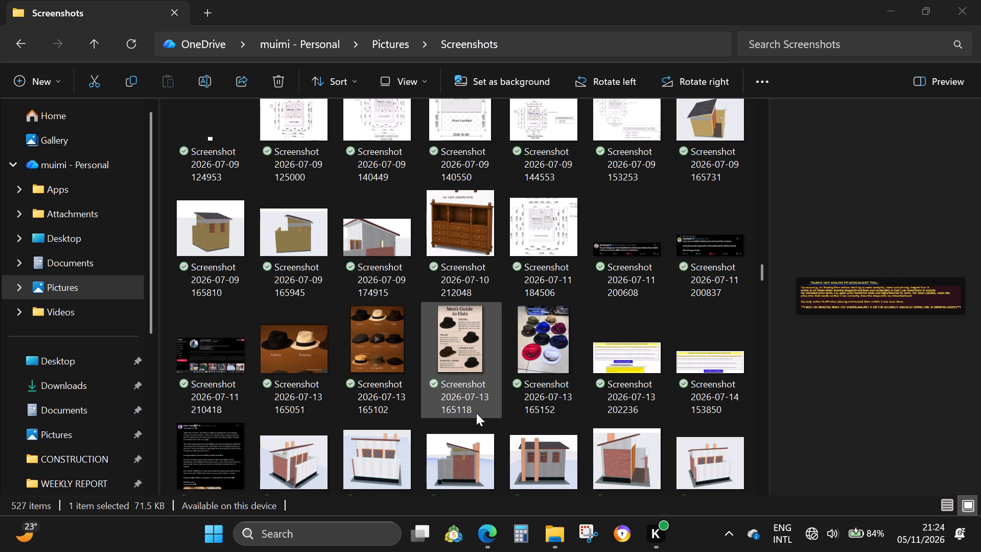
scroll(476, 413, down, 2)
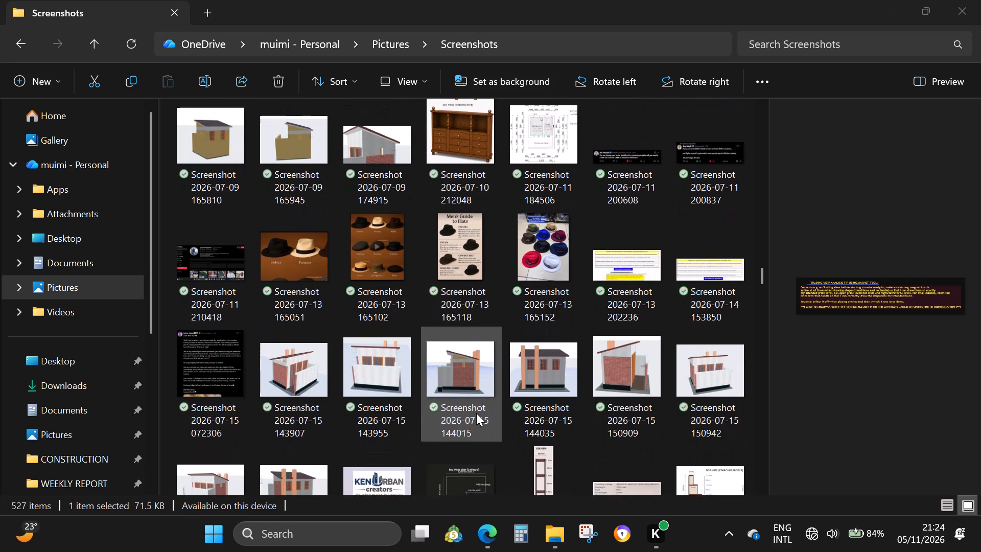
scroll(476, 413, down, 6)
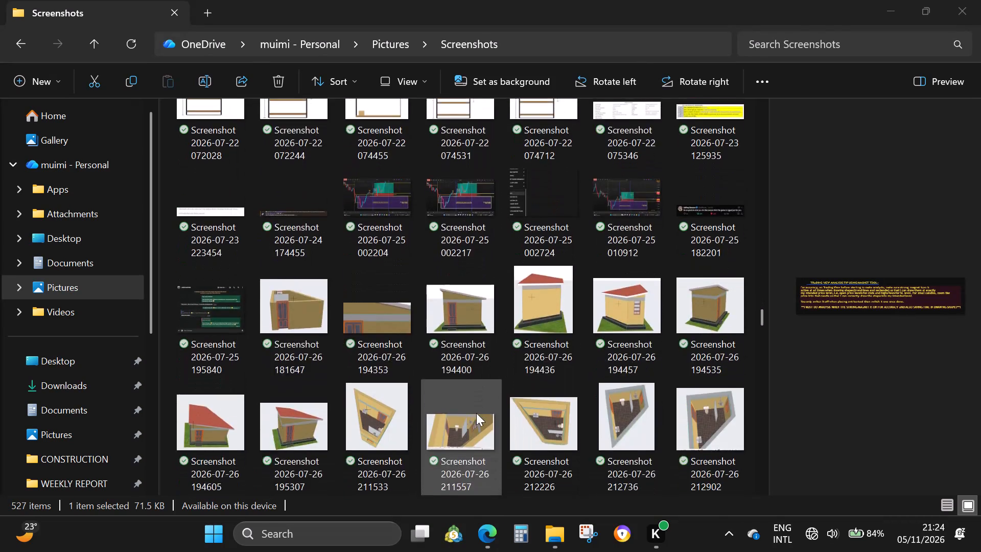
scroll(476, 413, down, 4)
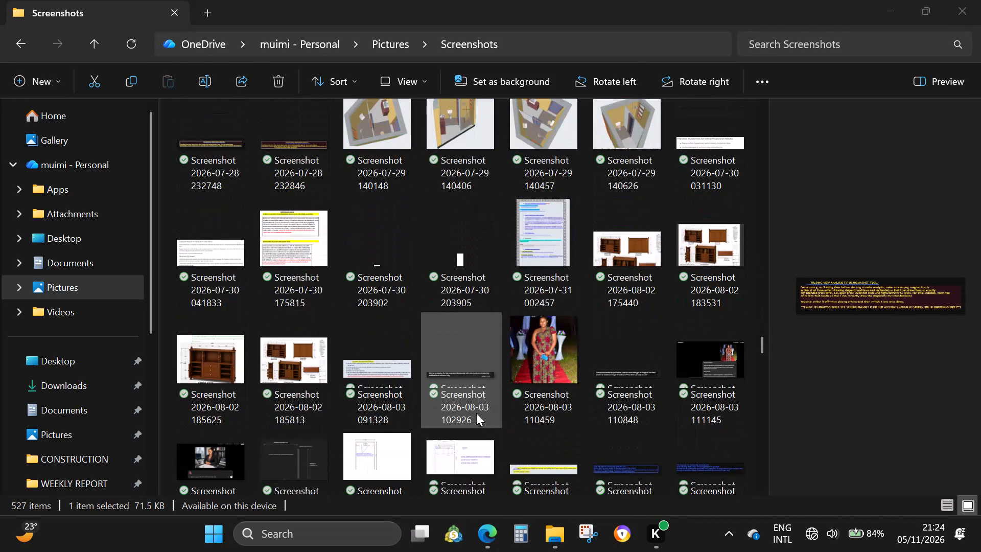
scroll(476, 413, down, 2)
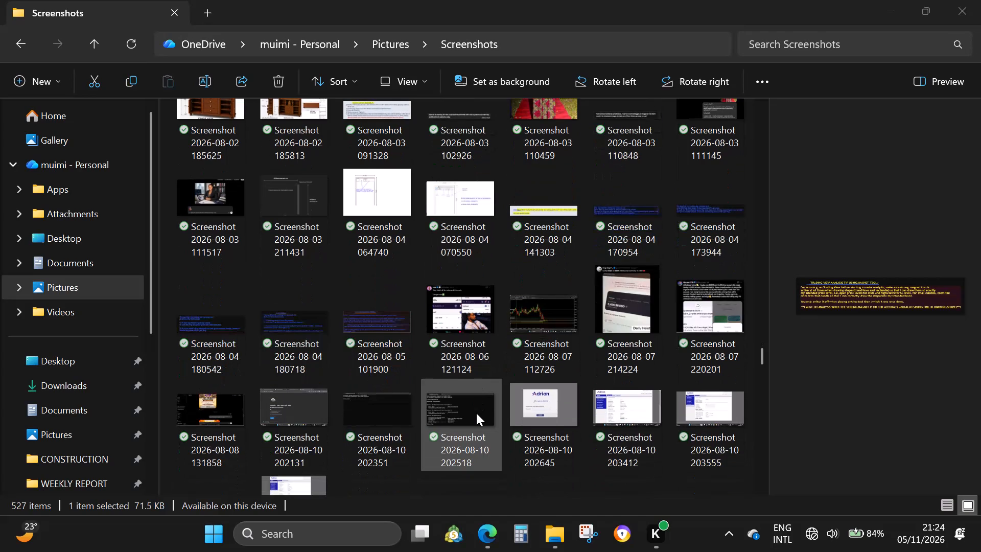
scroll(476, 413, down, 2)
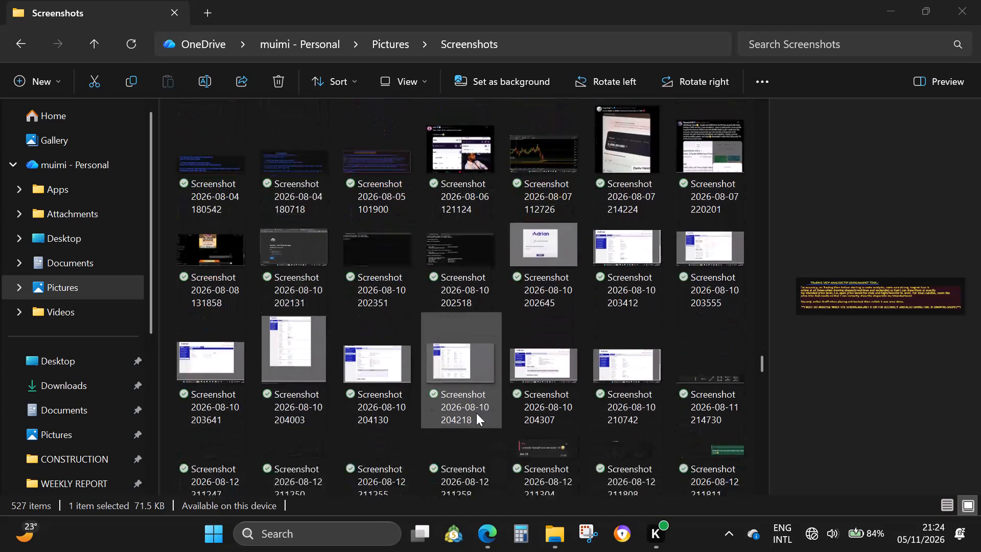
scroll(476, 413, down, 4)
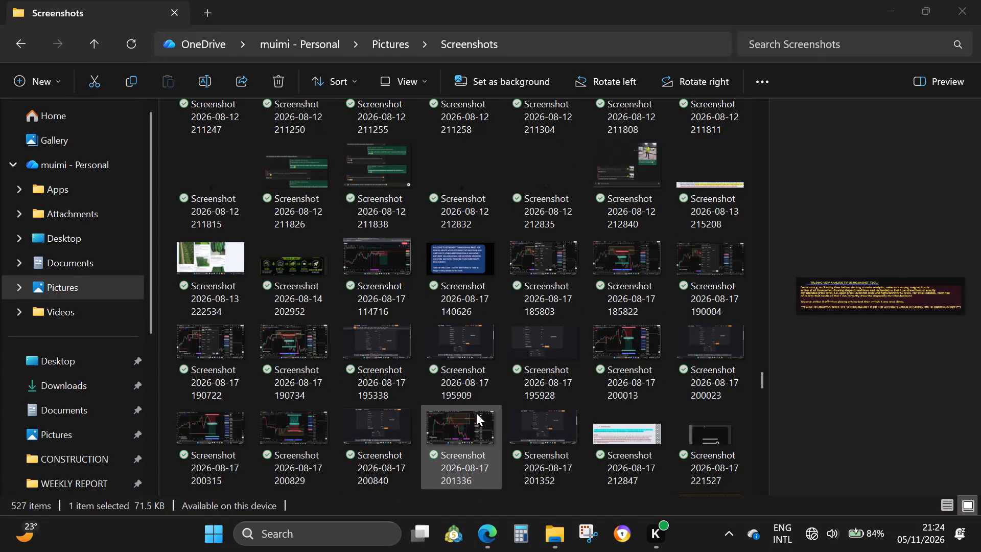
double_click(627, 263)
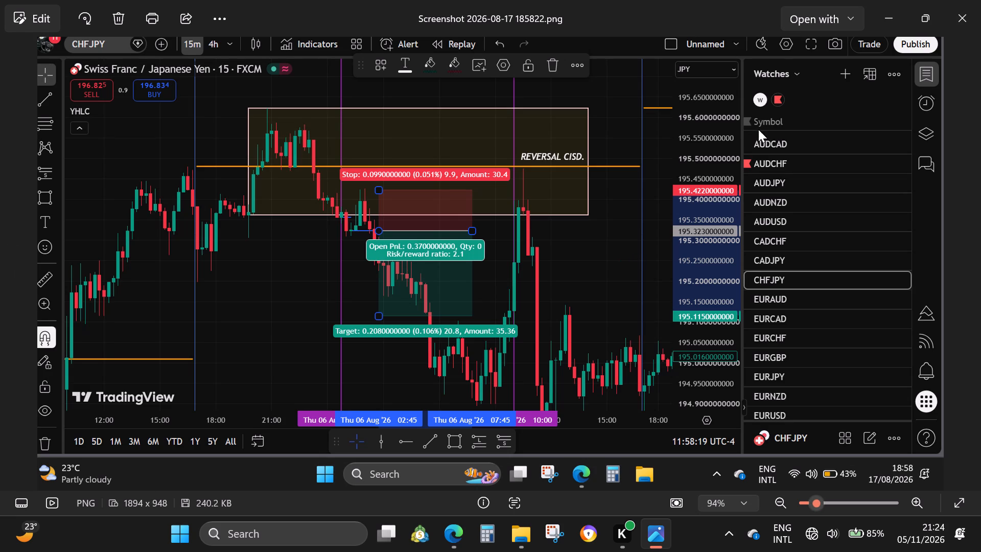
click(953, 16)
double_click(214, 344)
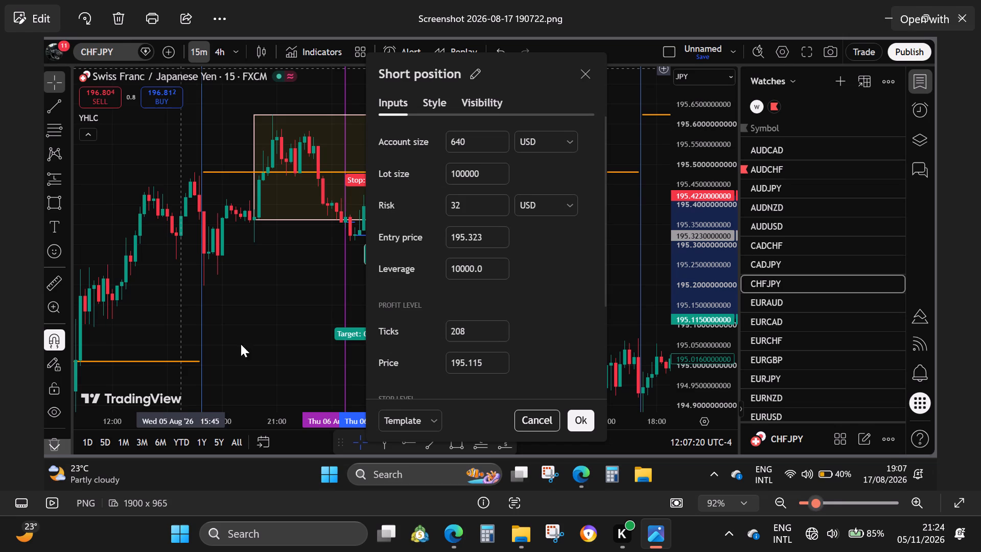
click(963, 41)
click(966, 20)
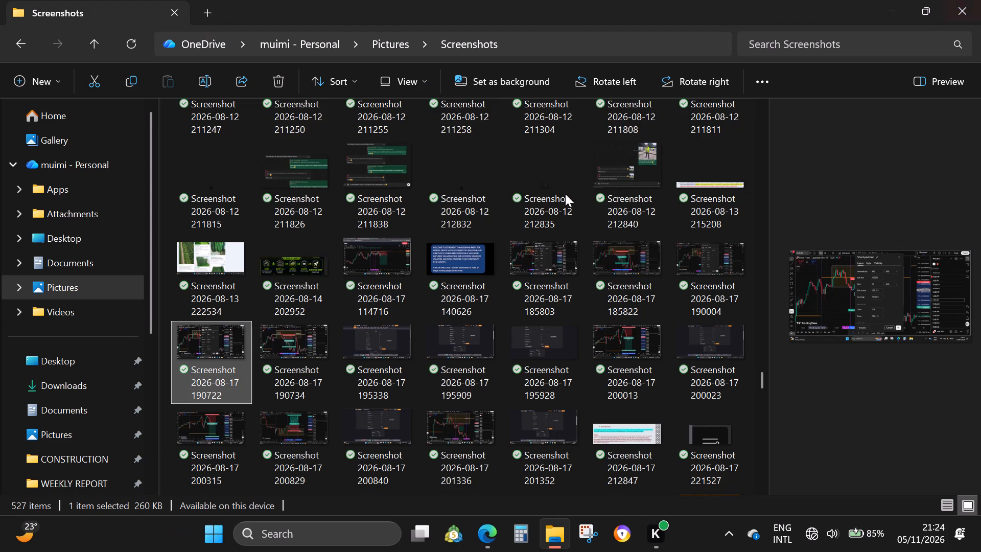
double_click(289, 431)
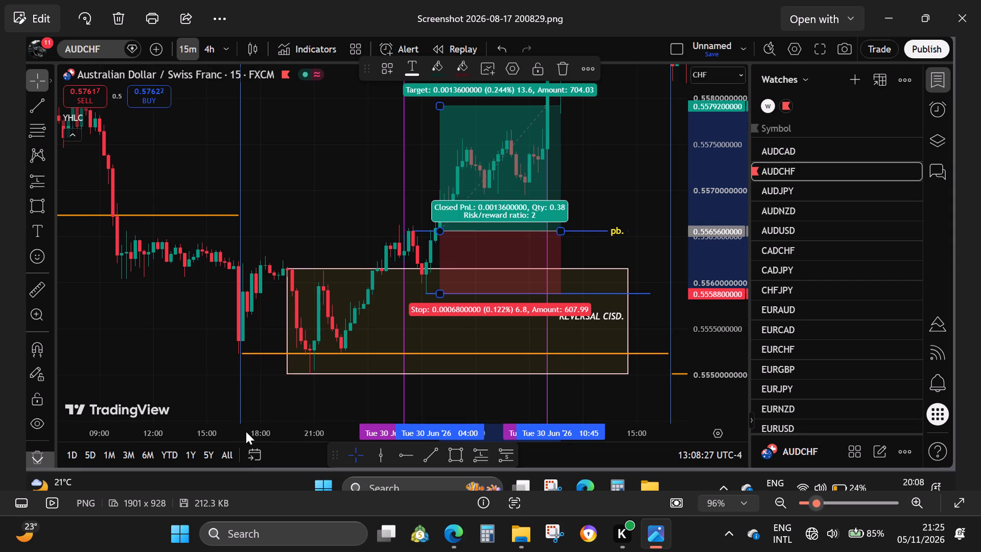
click(966, 19)
double_click(203, 421)
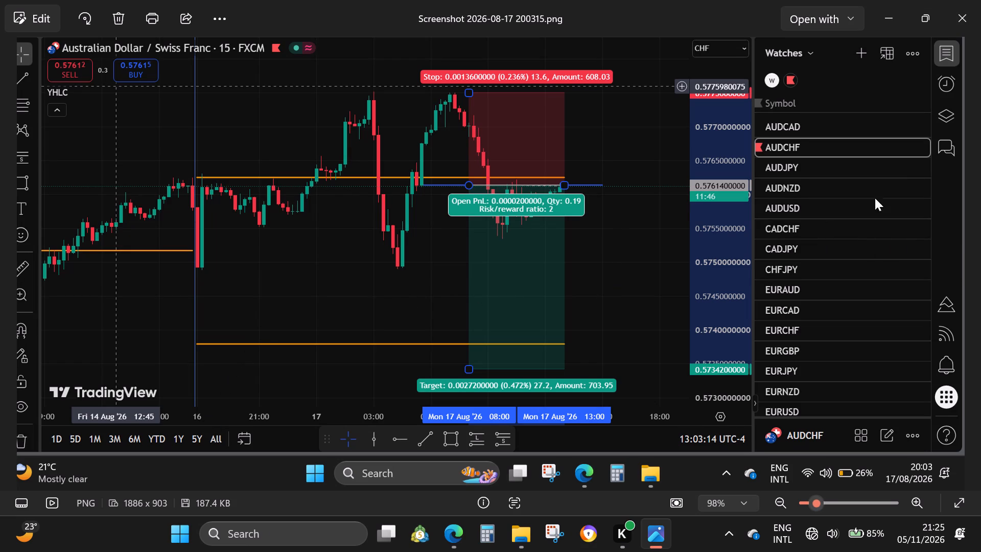
click(972, 5)
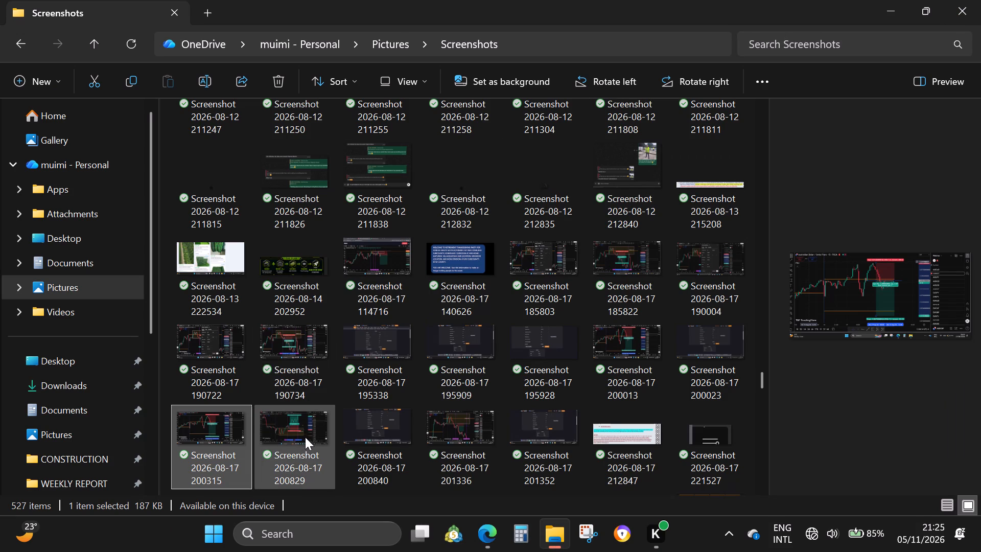
click(305, 437)
double_click(443, 433)
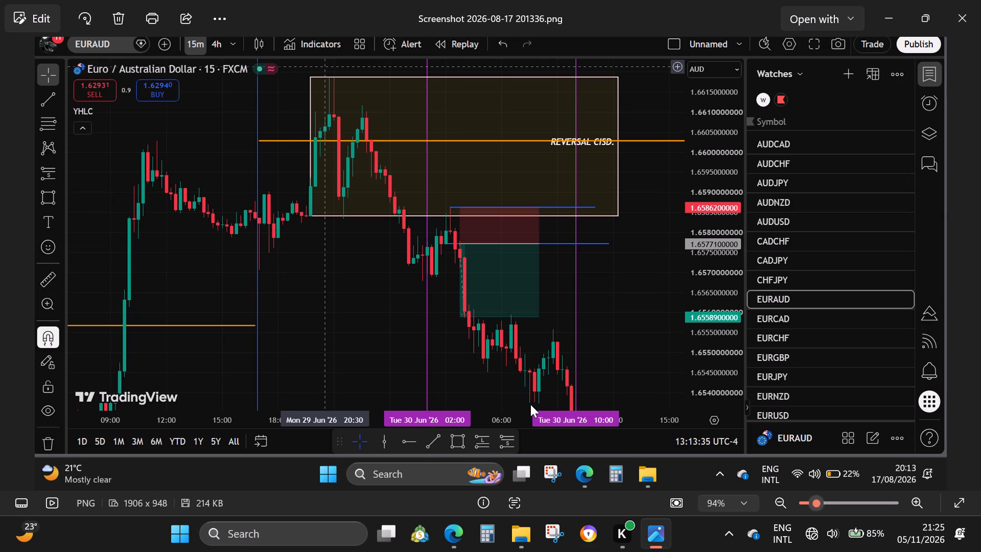
click(953, 21)
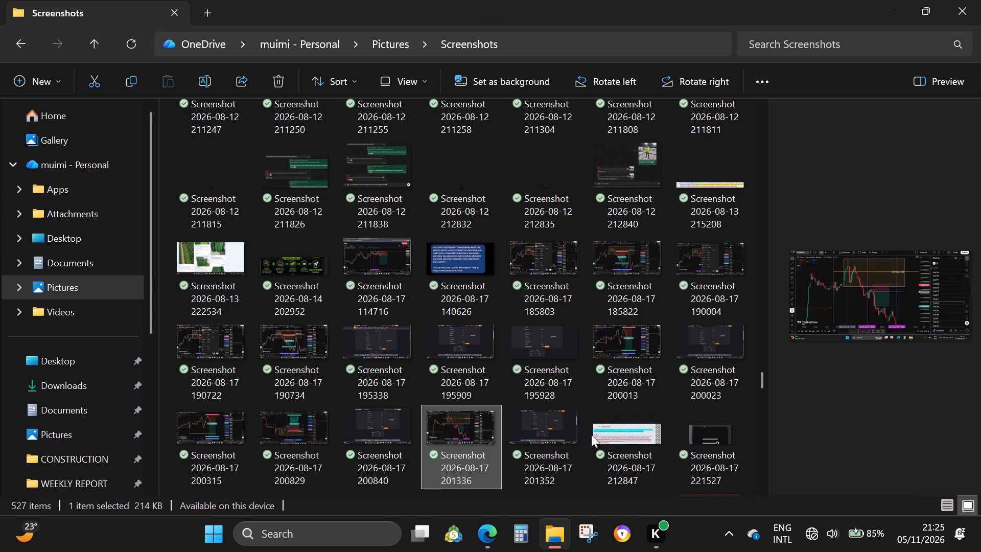
scroll(590, 440, down, 7)
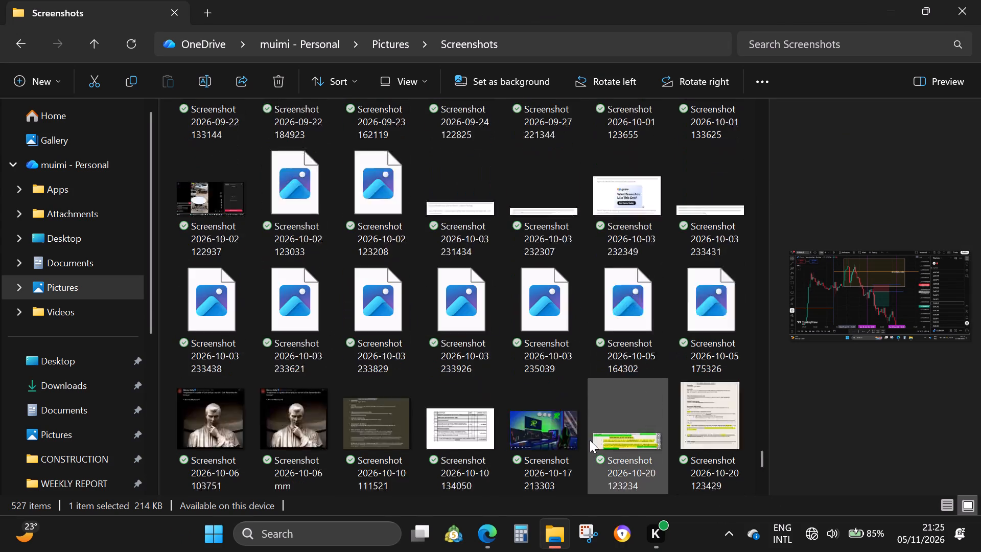
scroll(590, 440, down, 2)
scroll(590, 440, up, 2)
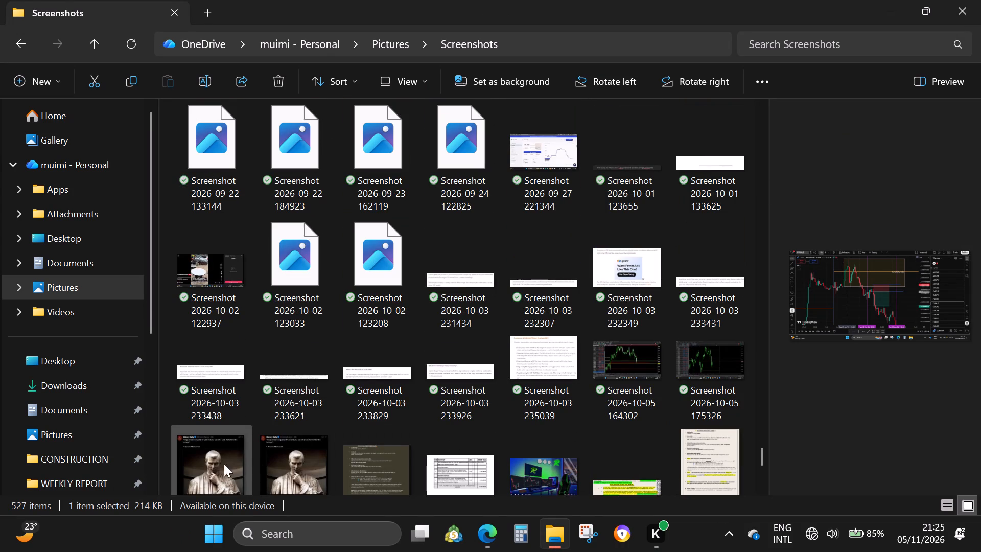
click(219, 464)
double_click(218, 466)
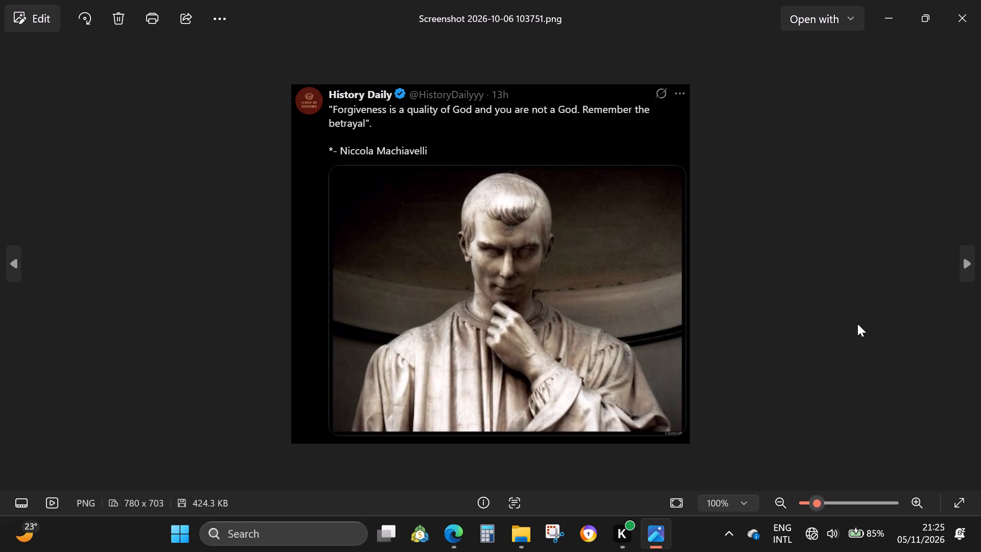
click(971, 273)
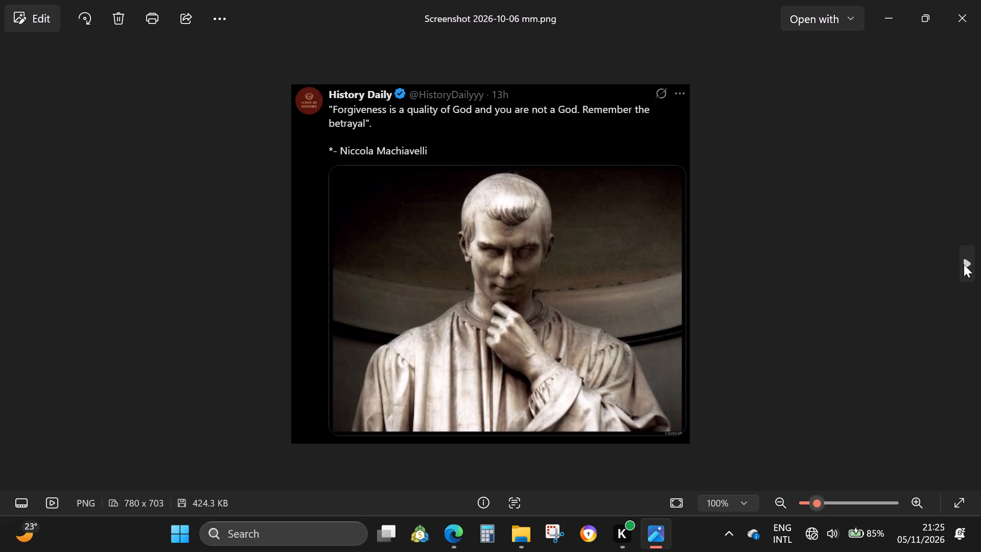
click(964, 264)
click(954, 22)
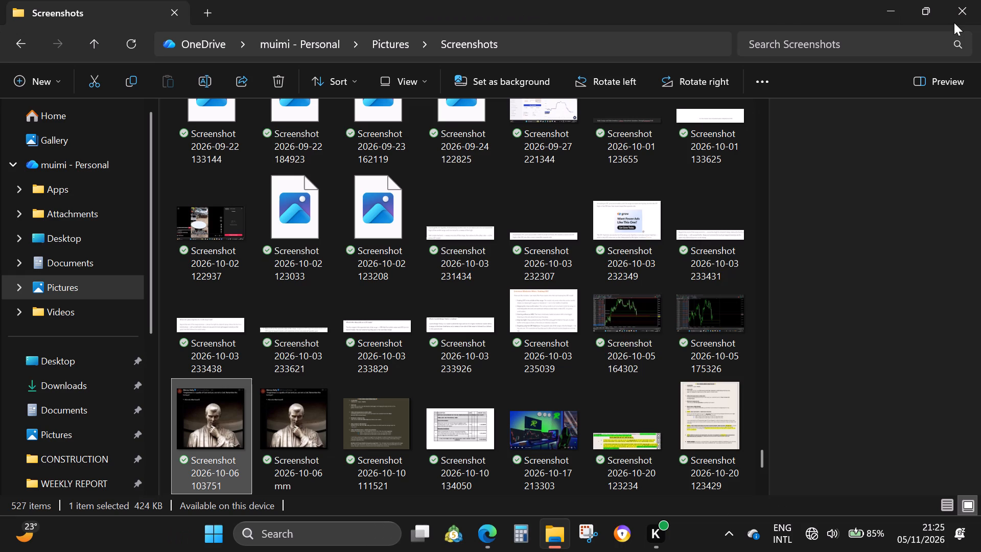
double_click(640, 343)
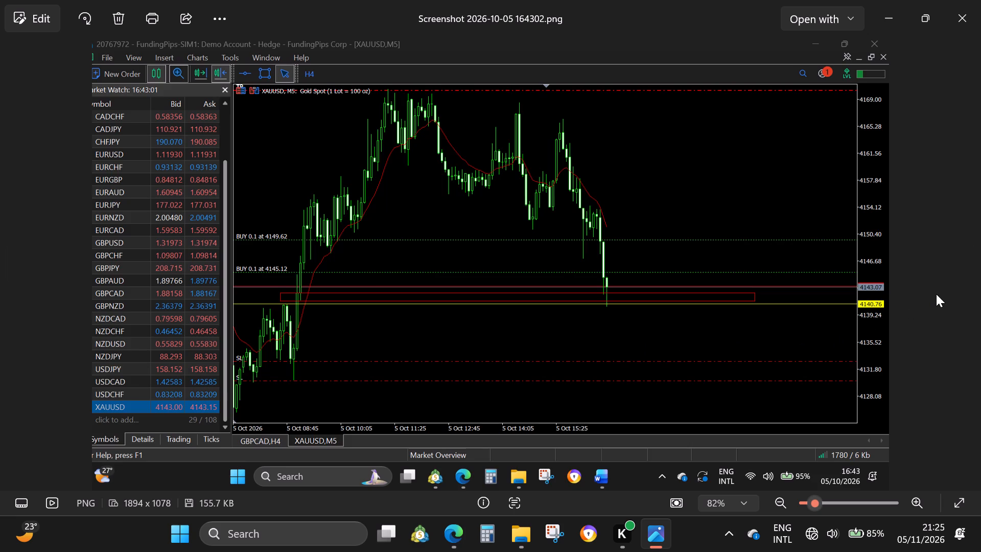
click(970, 266)
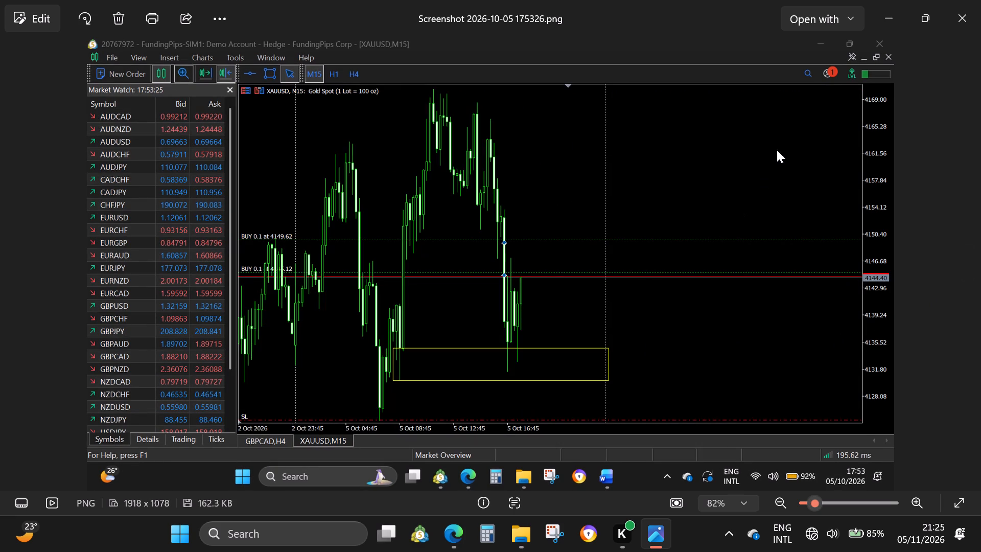
click(962, 21)
Look through the last screenshots up to November 2026 and close the Screenshots folder window.
scroll(419, 420, down, 2)
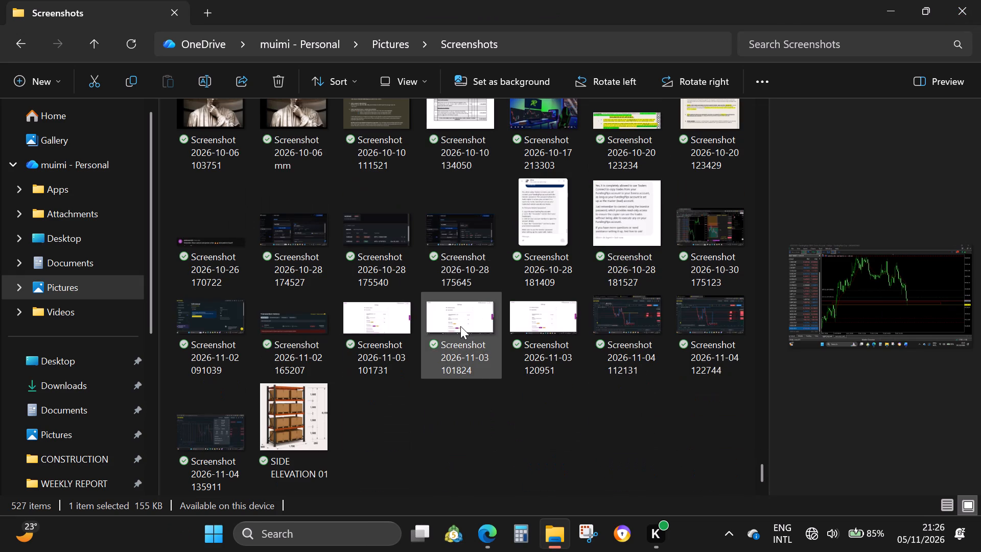
scroll(460, 326, down, 3)
click(978, 1)
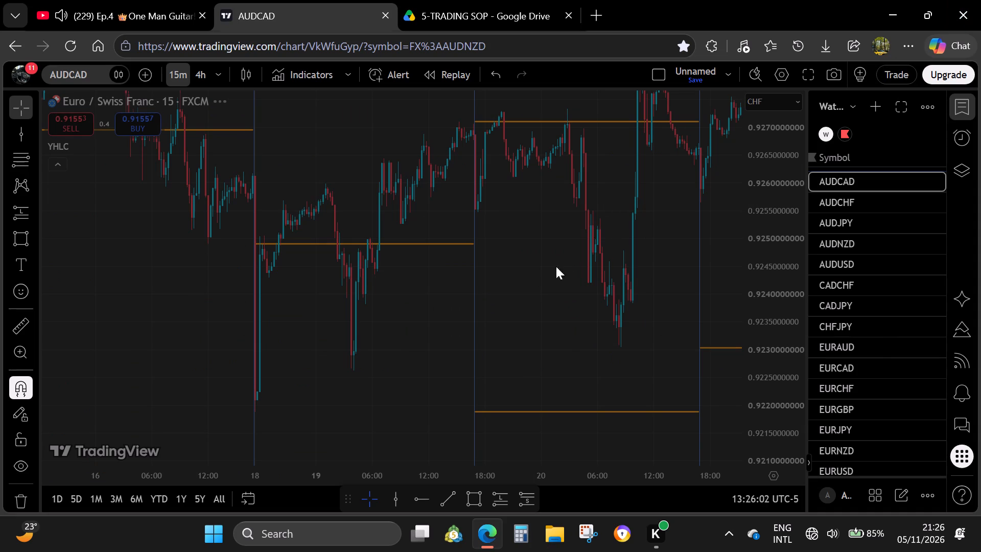
Reload the TradingView chart page in Microsoft Edge.
click(78, 52)
click(573, 153)
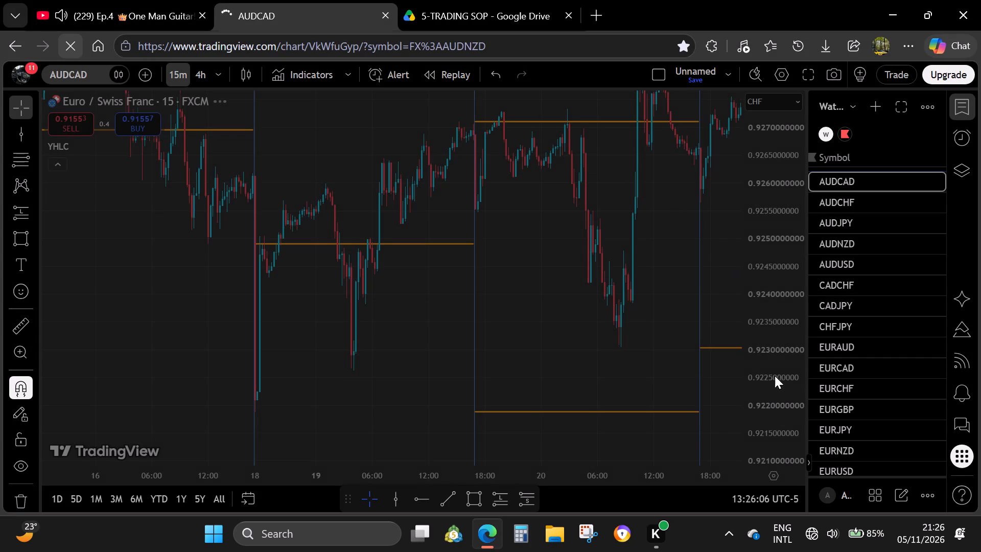
Check the internet connection status in the Windows quick settings and return to the browser.
click(810, 536)
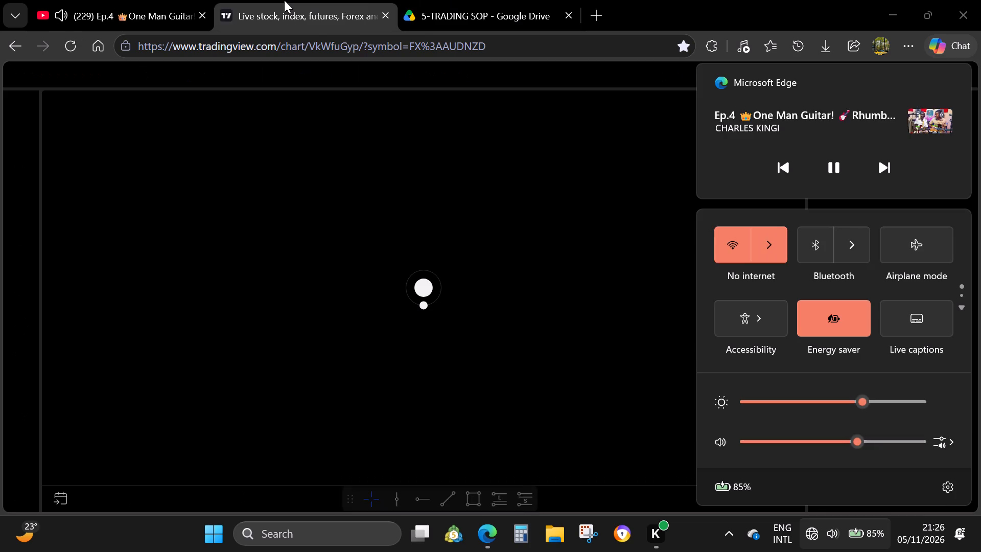
click(284, 0)
Close the 5-TRADING SOP Google Drive tab.
click(487, 0)
click(573, 12)
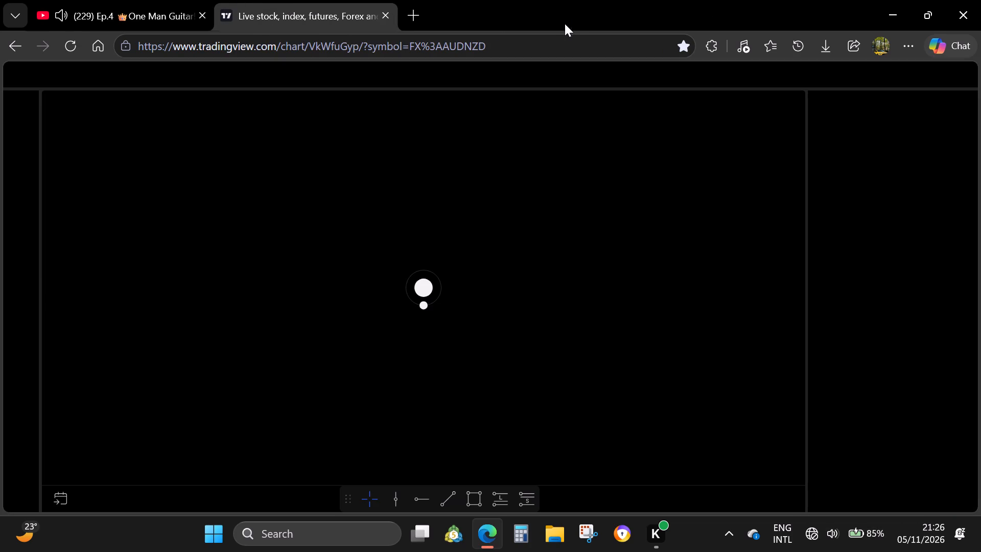
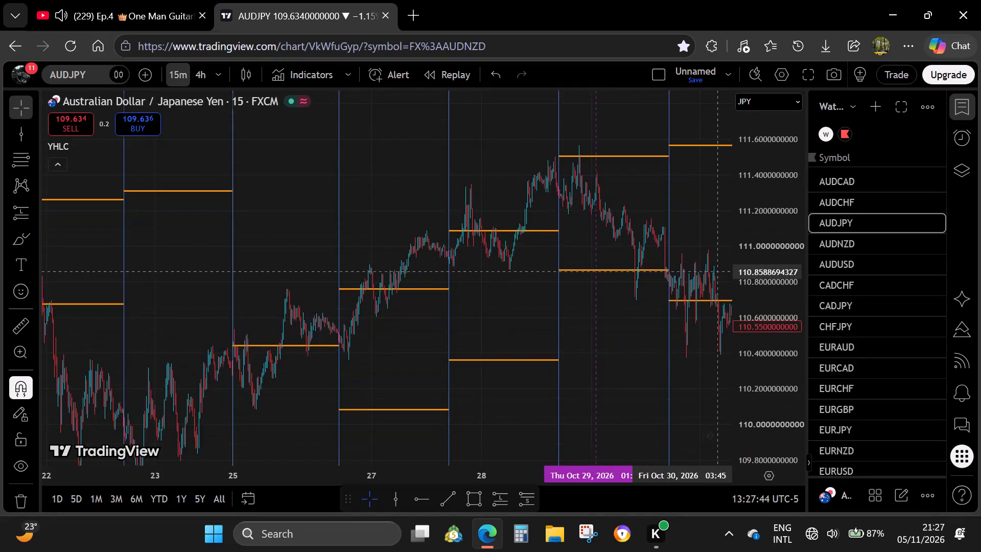
Move the vertical line to Thu Oct 29, 2026 02:00 and add a second vertical line at 10:00 the same day.
scroll(716, 272, up, 7)
drag(784, 365, 722, 268)
drag(618, 220, 707, 370)
scroll(615, 361, up, 2)
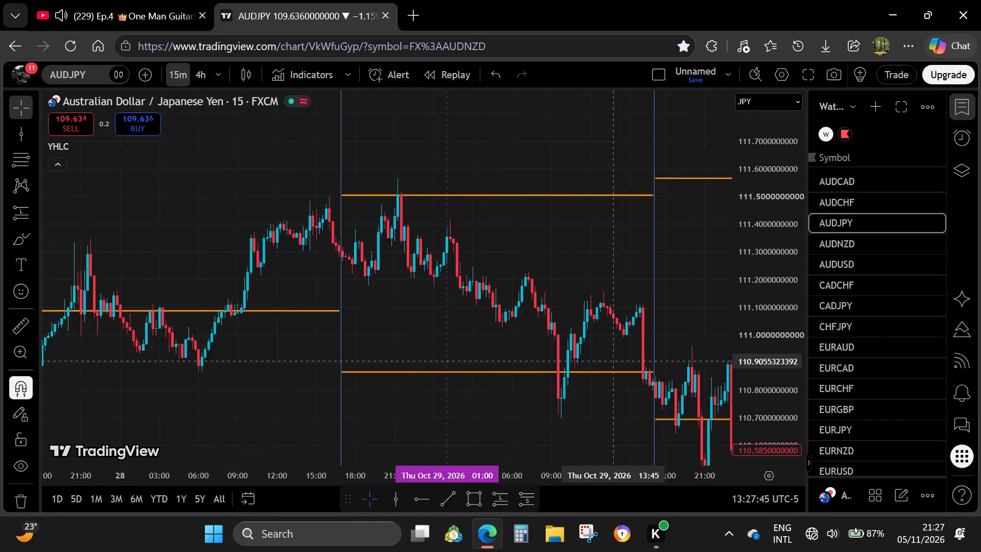
scroll(613, 361, up, 4)
drag(439, 370, 500, 377)
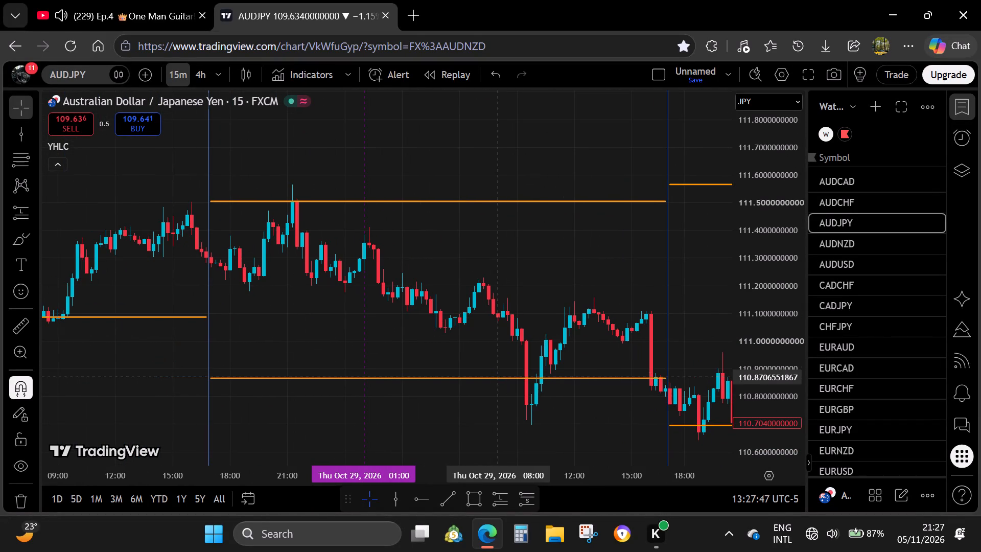
drag(501, 339, 533, 344)
drag(383, 344, 389, 366)
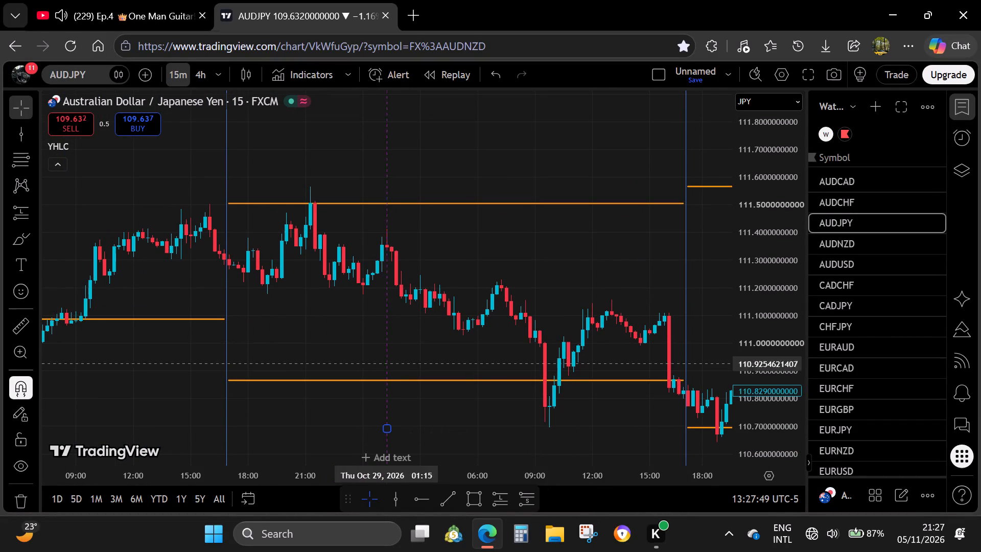
drag(389, 366, 403, 389)
click(400, 499)
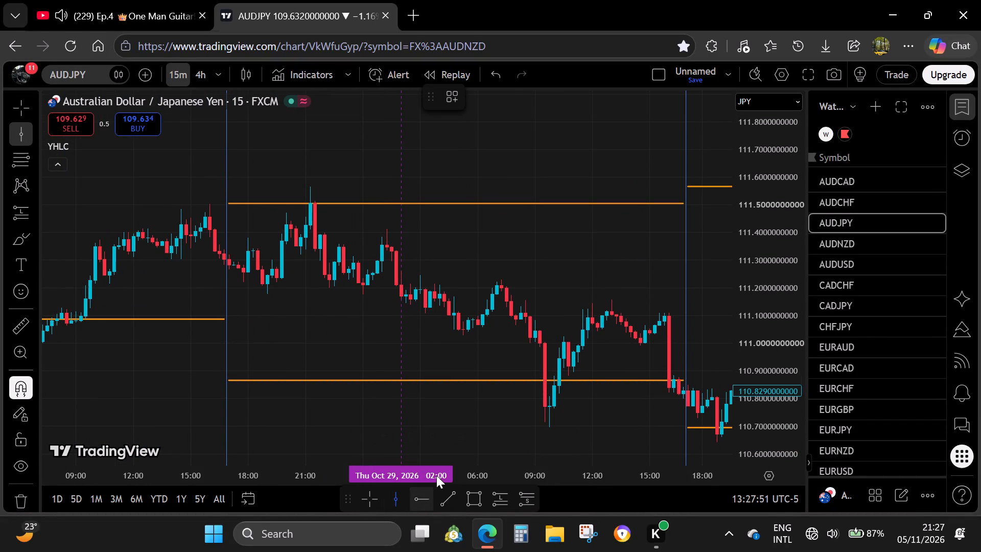
click(552, 457)
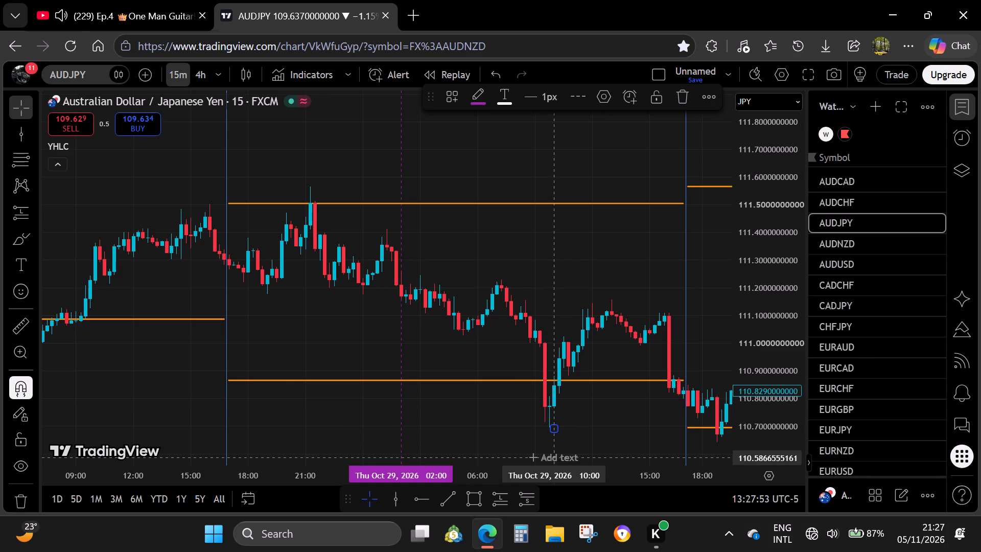
Draw a rectangle from Oct 28 20:45 to Oct 29 11:15 between 111.351 and 111.565, using the SELL REVERSAL CISD. template.
click(468, 494)
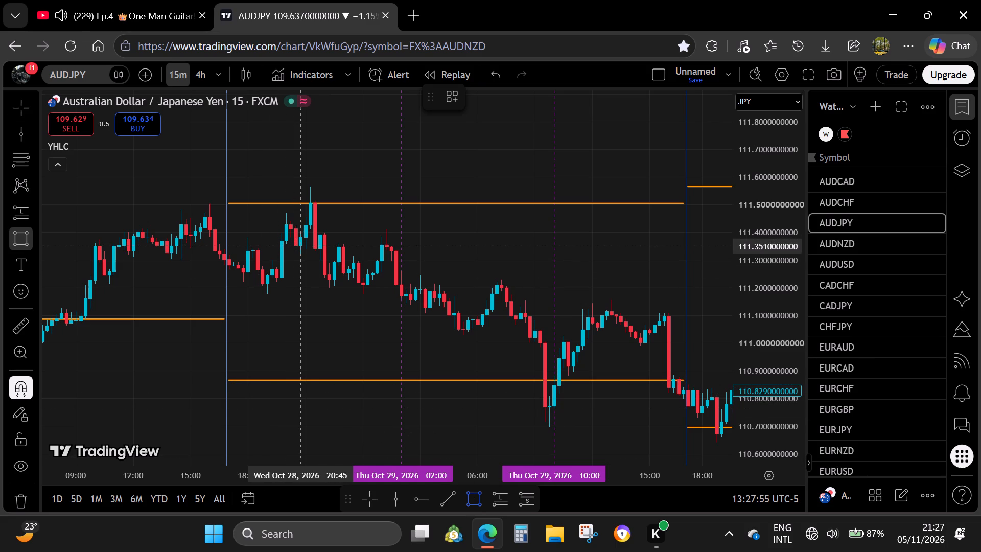
click(302, 246)
click(311, 183)
drag(313, 218, 577, 219)
click(457, 94)
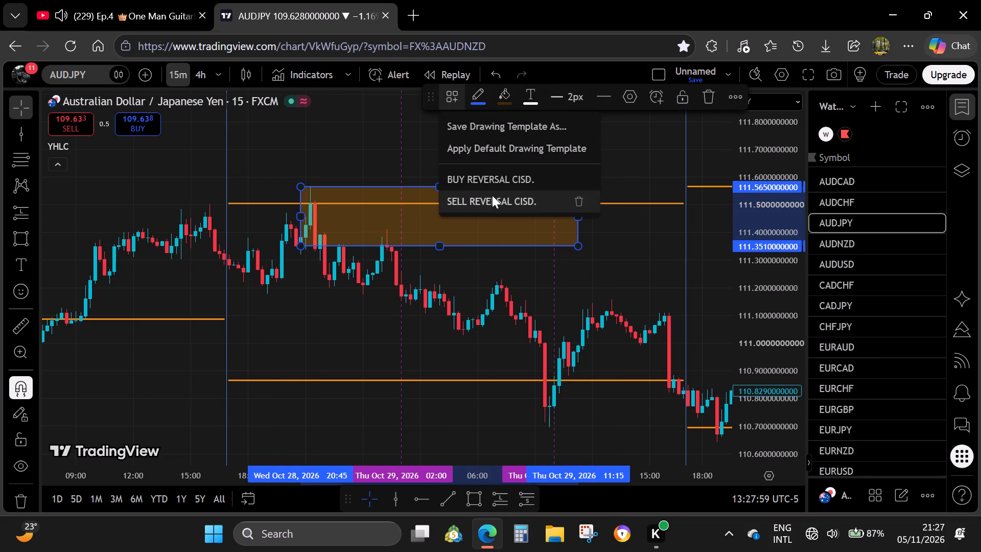
click(492, 195)
click(498, 289)
Mark the two lows below the reversal rectangle with short horizontal trend lines at 111.342 and 111.228.
click(442, 501)
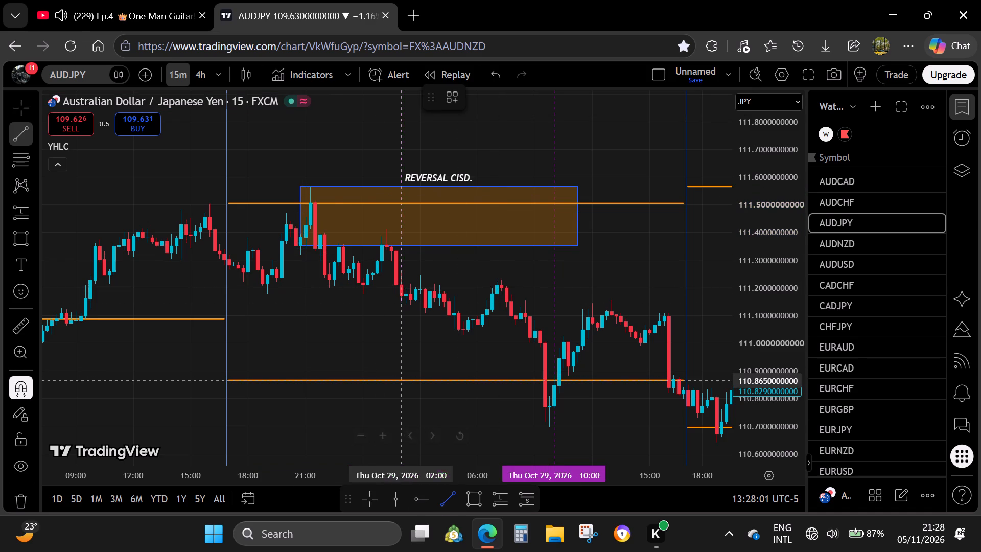
click(320, 250)
shift+click(328, 248)
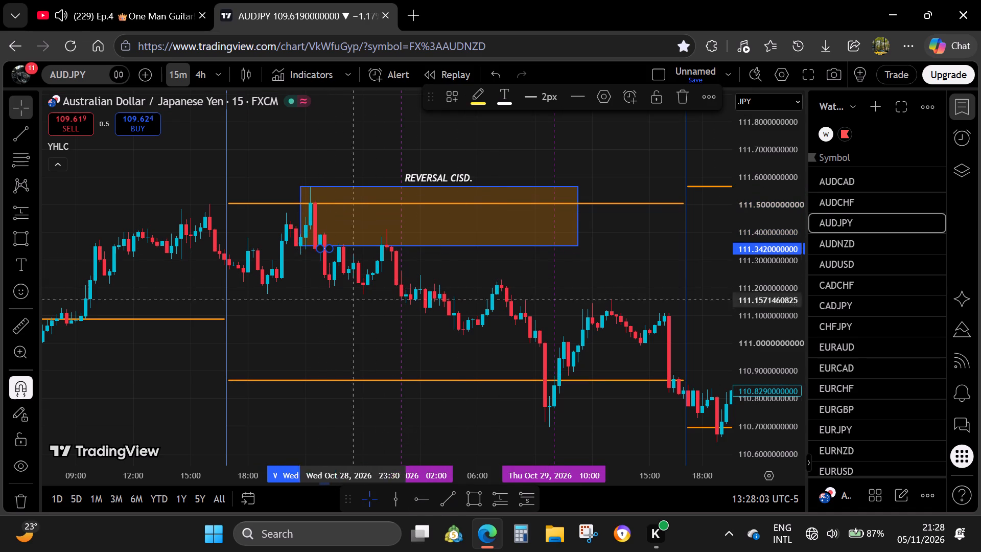
click(449, 499)
click(332, 280)
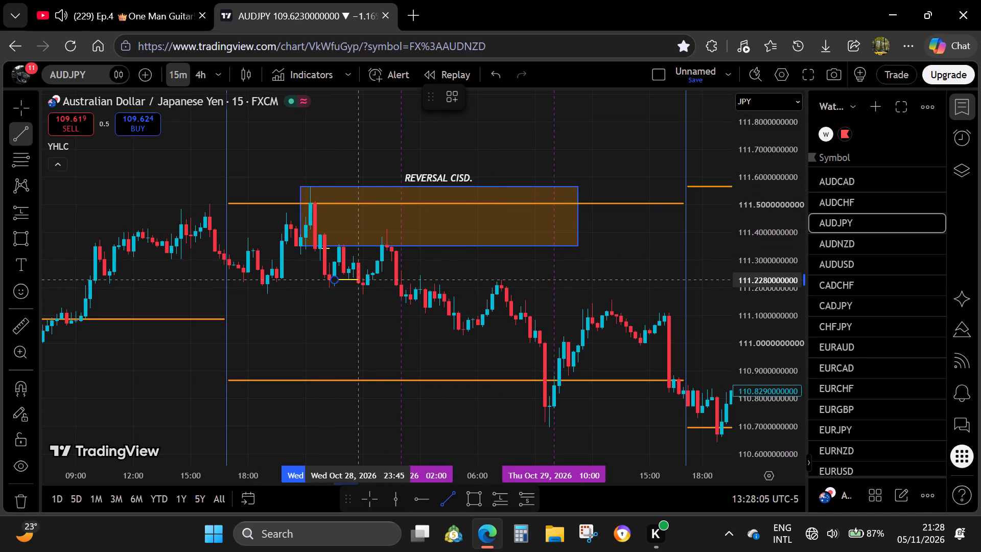
shift+click(358, 280)
Draw a horizontal trend line at 111.210 from Oct 29 00:15 to 13:00 and apply the PB. template.
click(452, 491)
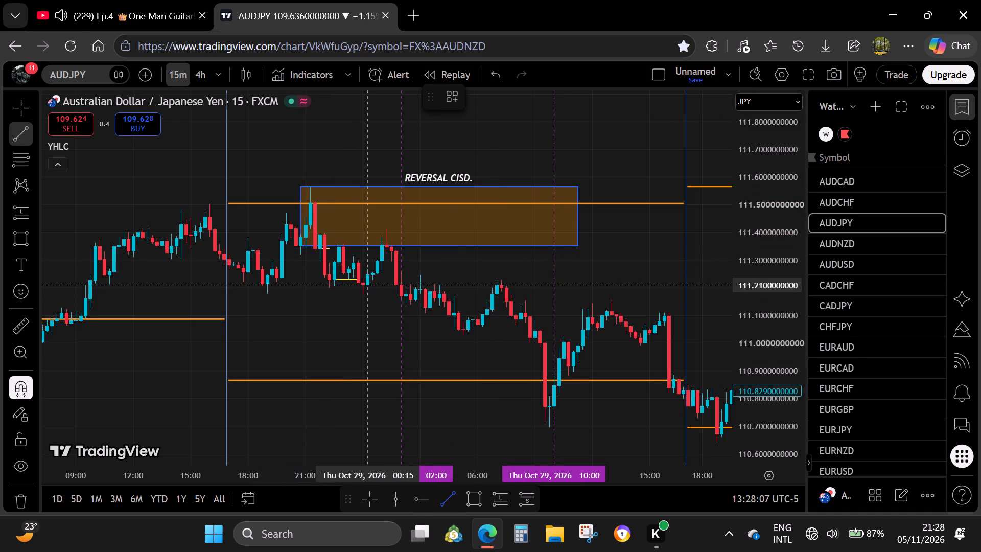
click(367, 282)
shift+click(575, 286)
click(450, 100)
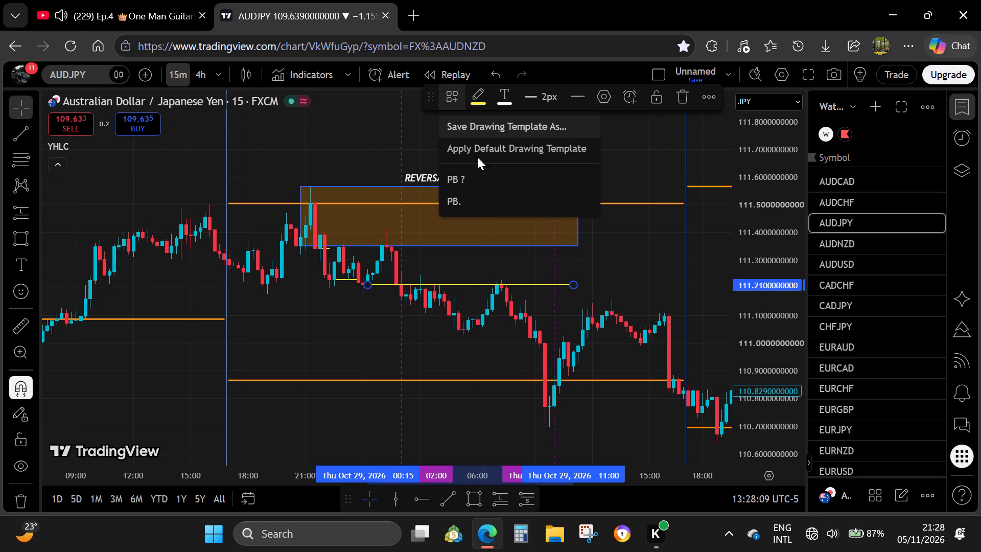
click(482, 205)
drag(574, 288, 613, 292)
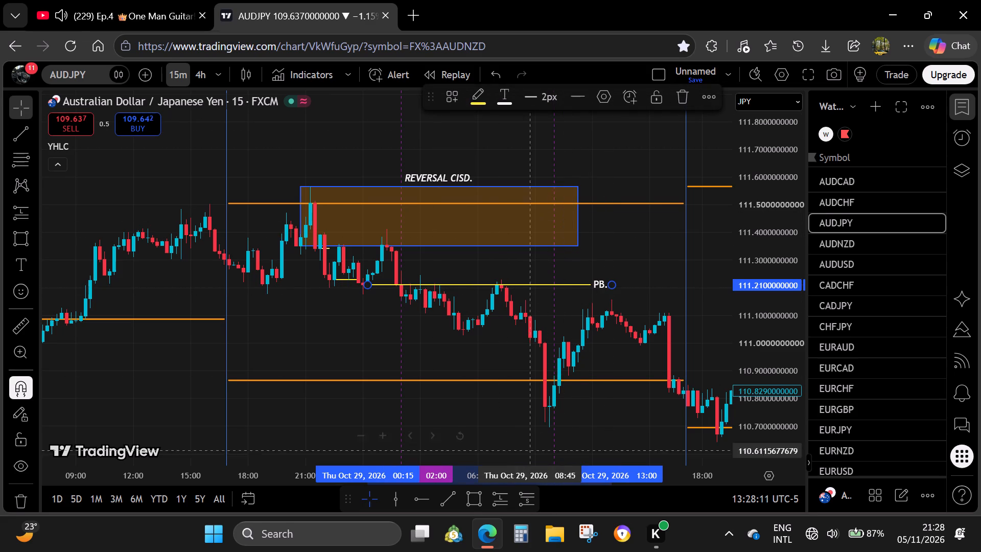
Draw a horizontal trend line at 111.411 from the Oct 29 01:15 swing high to just past the PB. line's end.
click(445, 498)
click(387, 226)
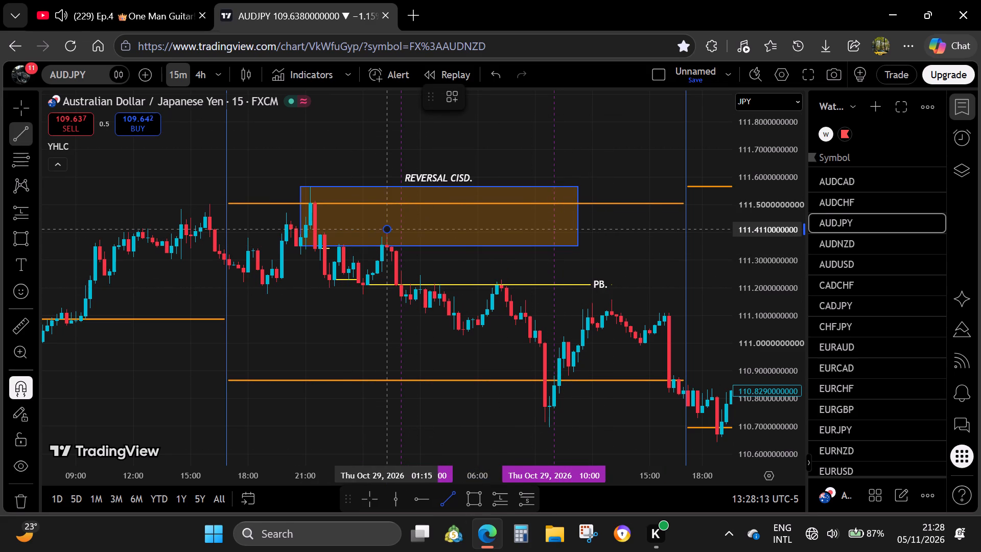
shift+click(619, 234)
click(615, 355)
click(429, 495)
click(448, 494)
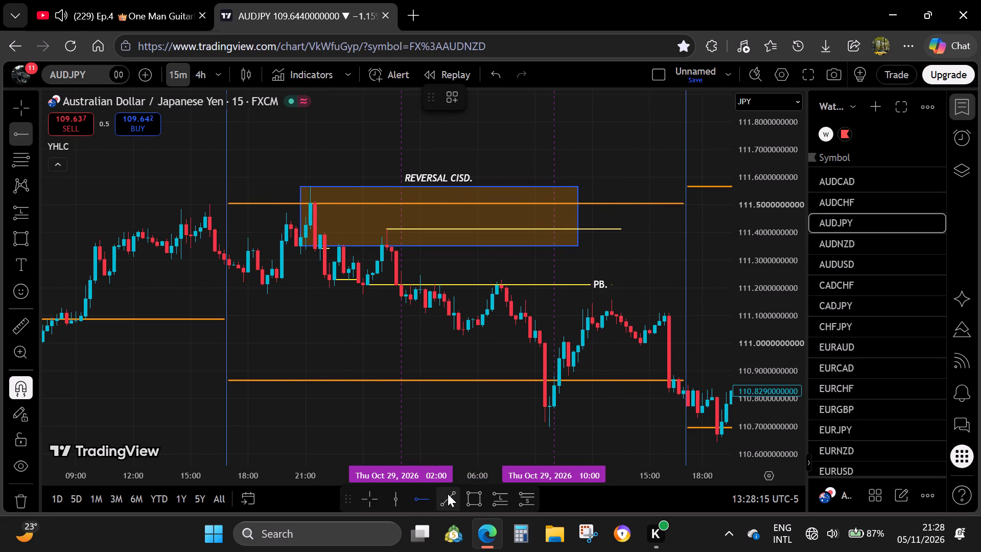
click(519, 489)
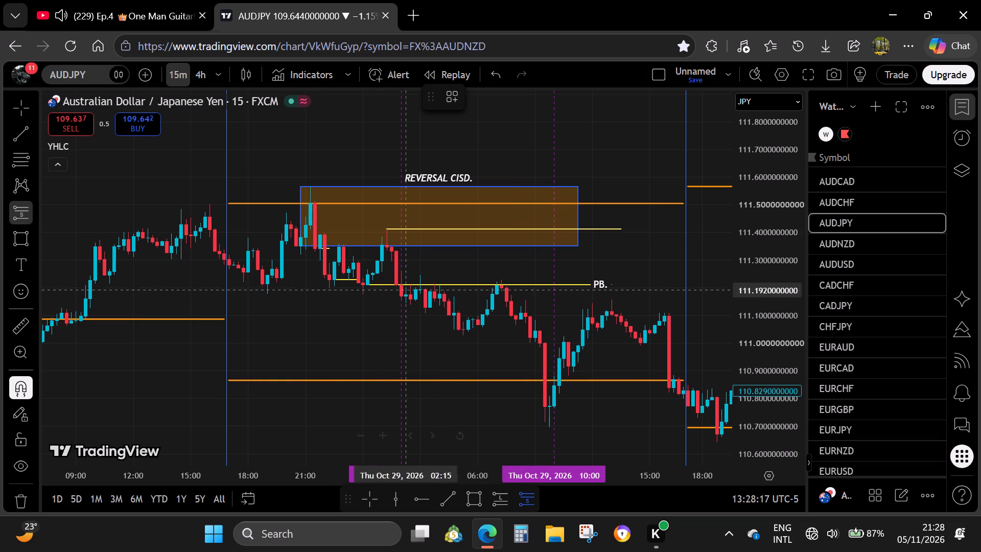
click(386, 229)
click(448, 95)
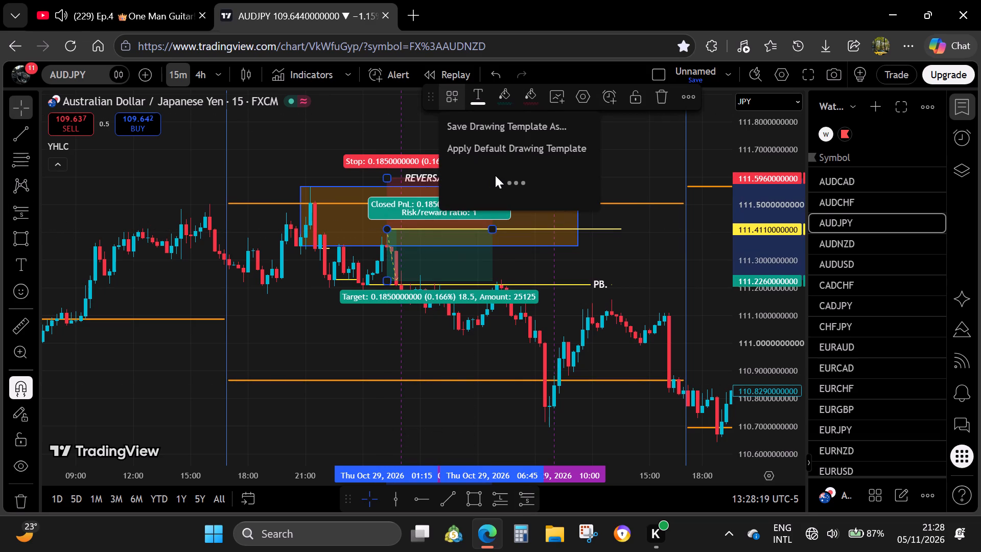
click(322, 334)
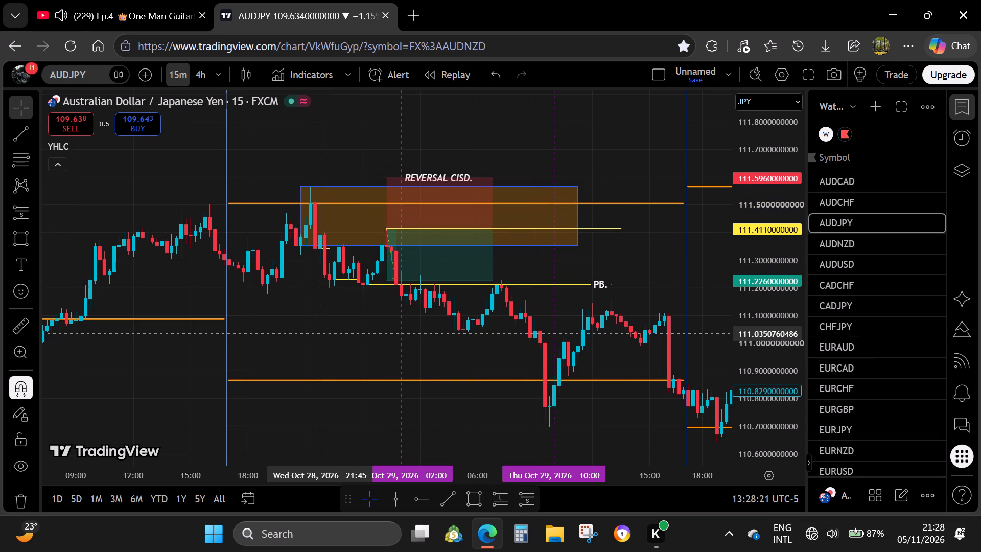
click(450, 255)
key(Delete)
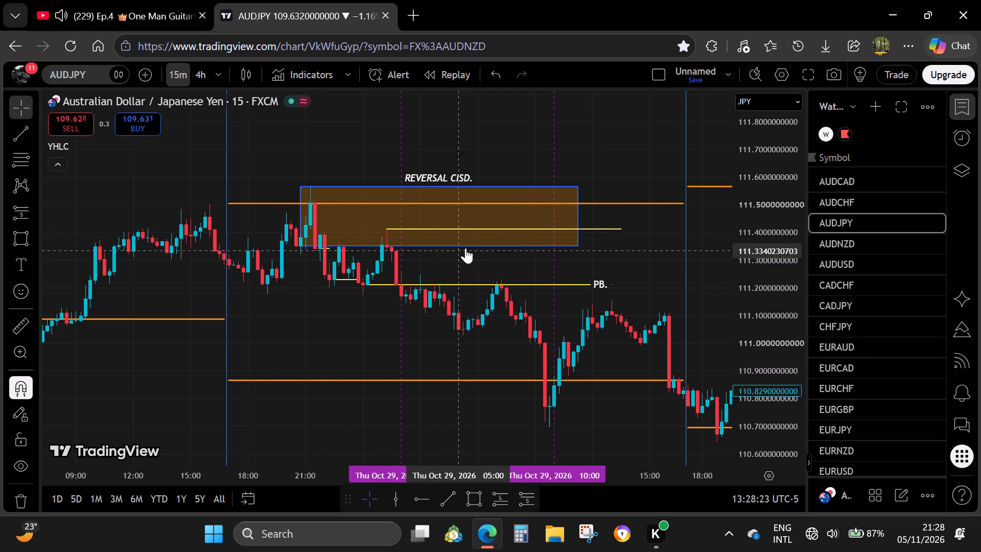
Turn off magnet snapping for chart drawings.
click(6, 396)
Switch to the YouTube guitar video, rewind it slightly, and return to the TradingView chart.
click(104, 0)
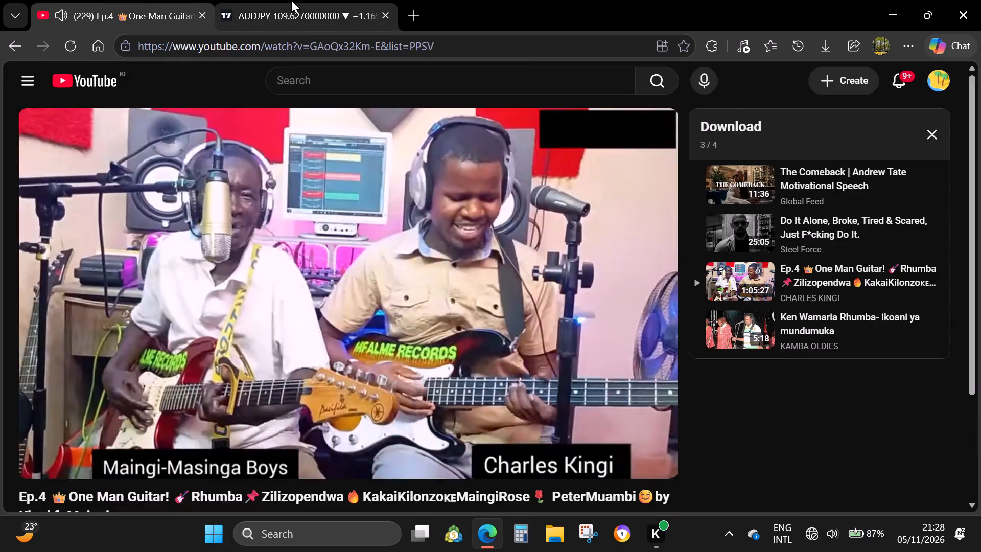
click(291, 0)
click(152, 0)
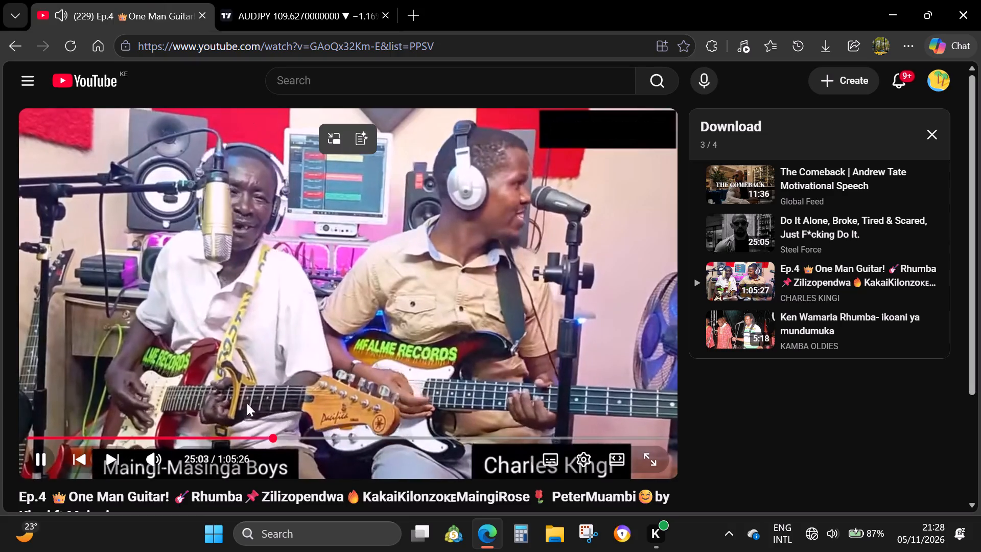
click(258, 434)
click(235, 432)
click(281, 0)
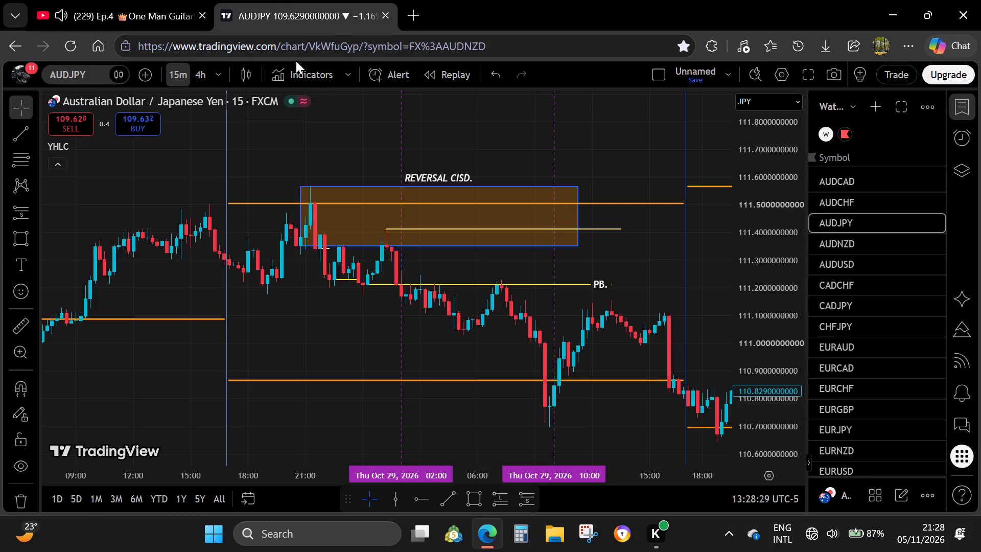
Add the text label "DOL." just above the 110.865 level line near Oct 28 21:30.
click(20, 271)
click(315, 379)
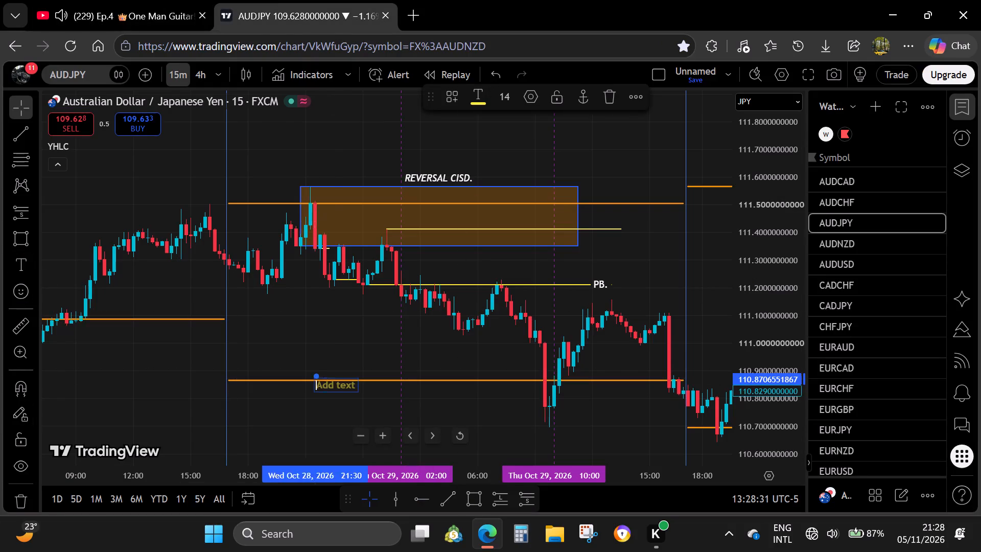
text(DOL)
key(period)
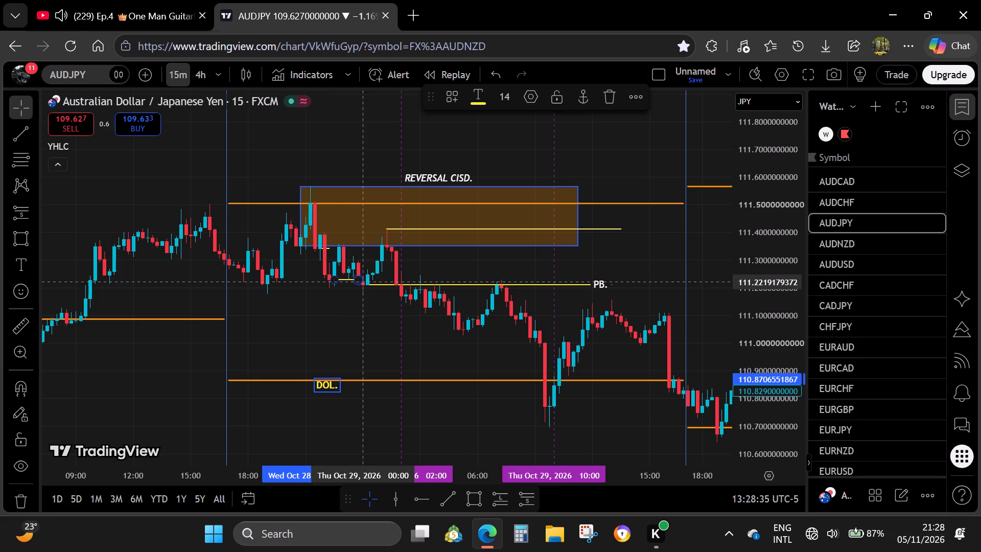
click(335, 325)
drag(320, 386, 320, 377)
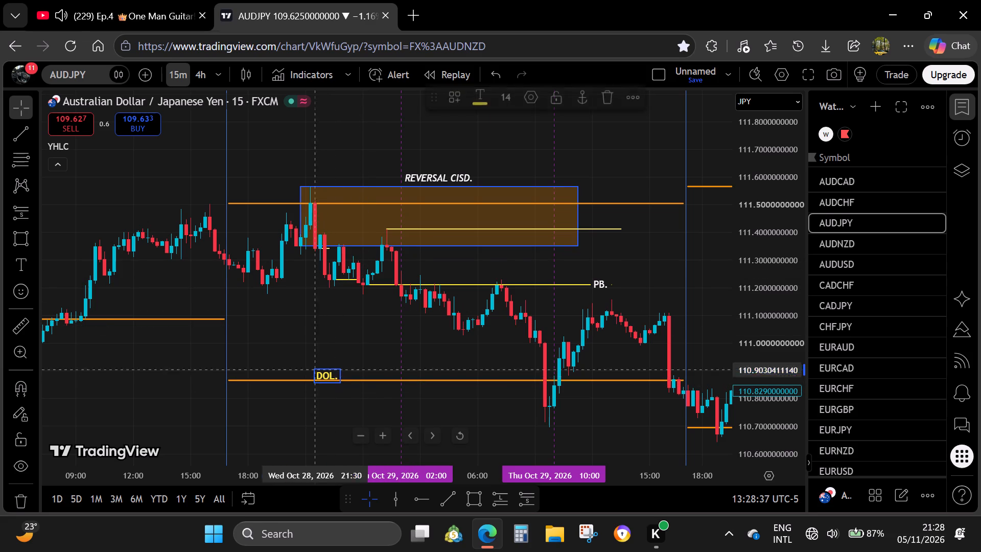
click(271, 310)
With magnet snapping on, place a templated short position with entry 111.210 on the PB. line, stop 111.431 and target 110.865.
click(524, 496)
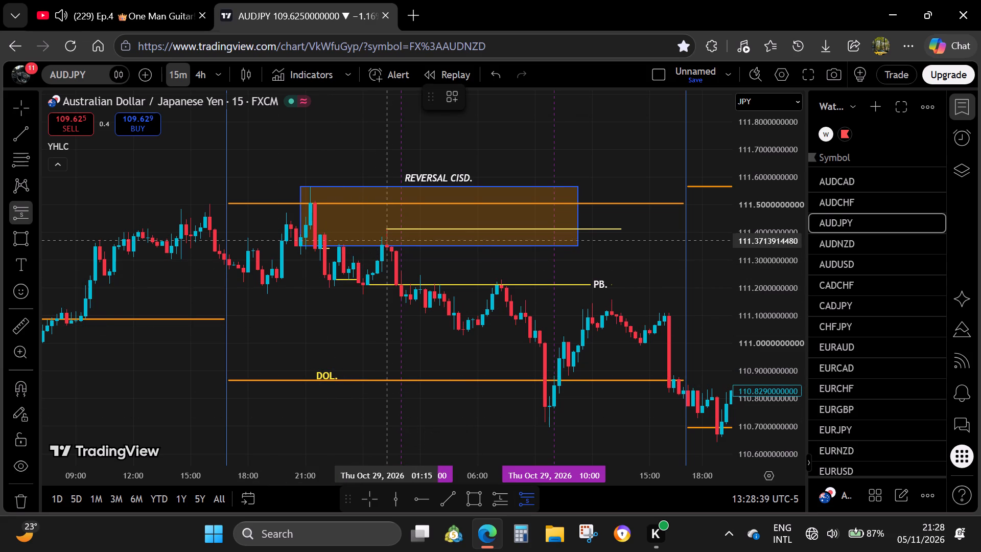
click(14, 383)
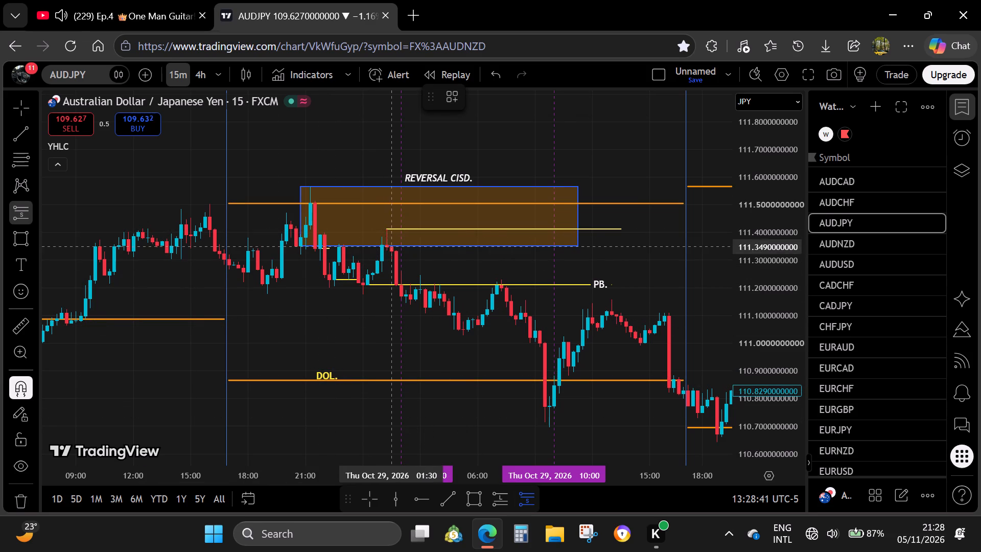
click(388, 228)
click(443, 102)
click(499, 183)
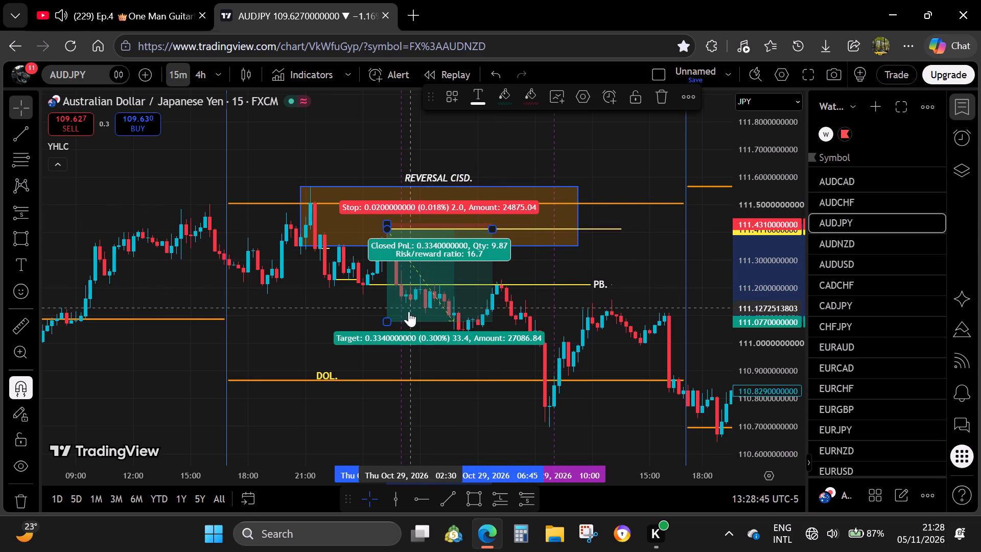
drag(388, 324, 393, 377)
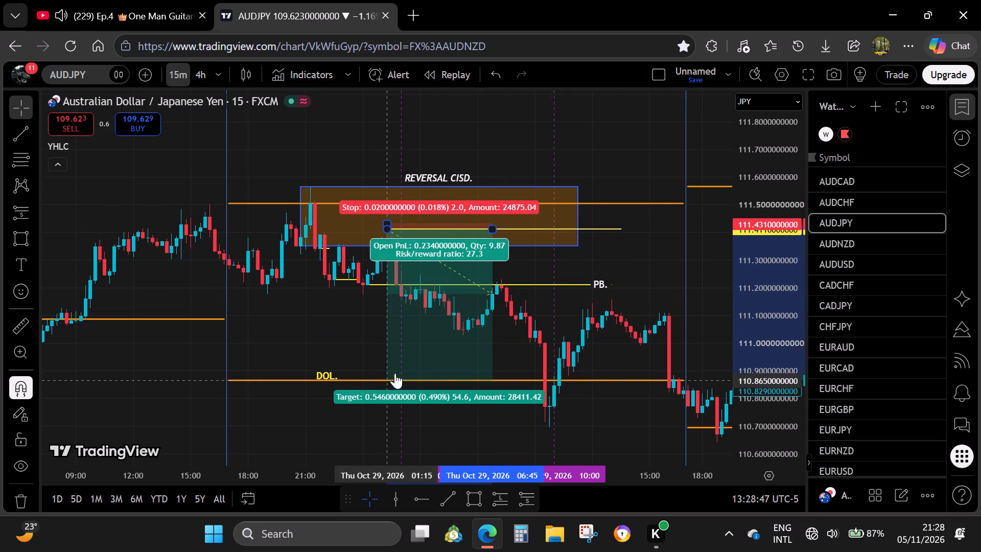
drag(387, 230, 367, 287)
Check the profit and stop level ticks in the short position's settings.
click(579, 104)
scroll(450, 293, down, 3)
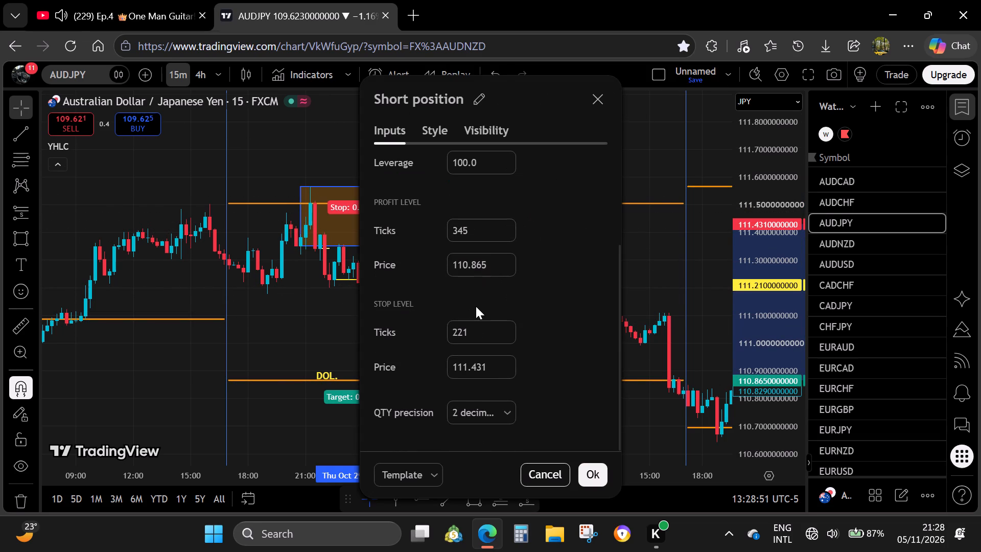
drag(480, 232, 392, 226)
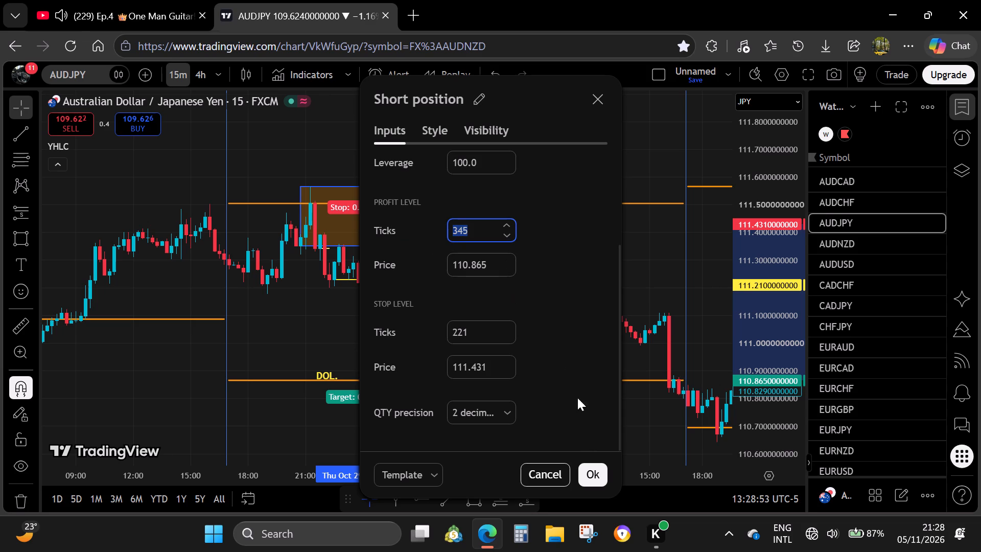
click(592, 470)
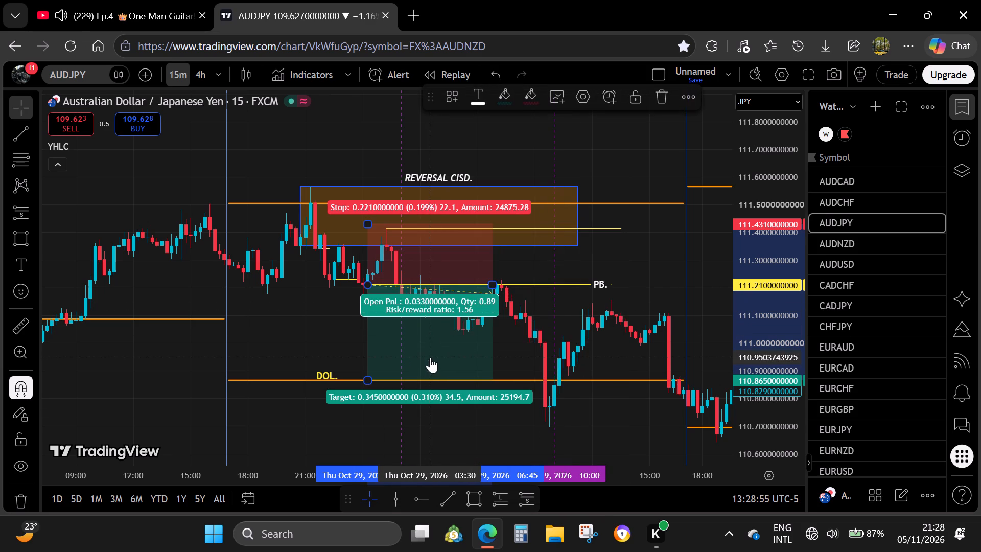
Shift the short position to start at Oct 29 02:30 and extend its end just past the 10:00 vertical line.
drag(430, 357, 472, 357)
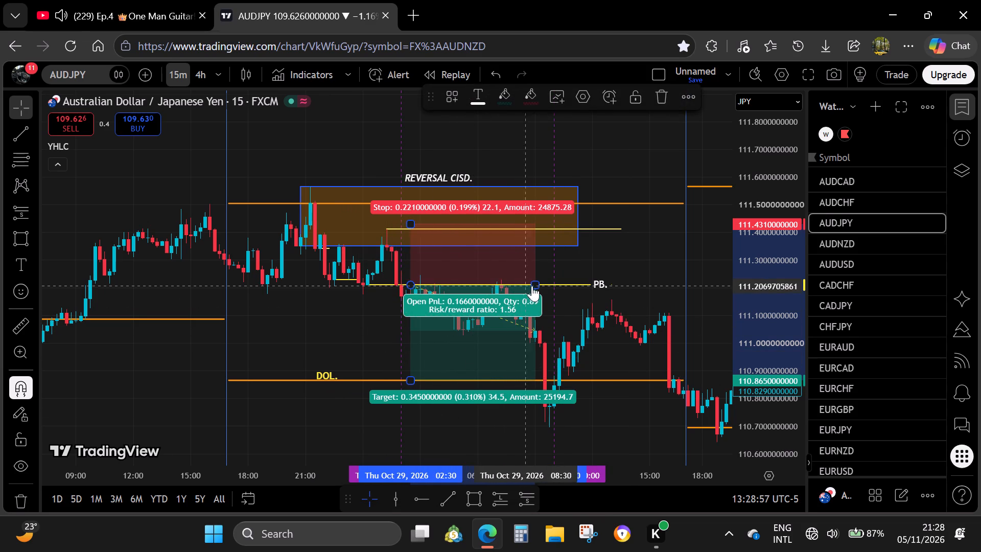
drag(533, 286, 568, 301)
click(618, 325)
Examine AUDJPY's price action in the Oct 30 session against the Oct 29 short setup and the preceding sessions.
drag(629, 340, 569, 301)
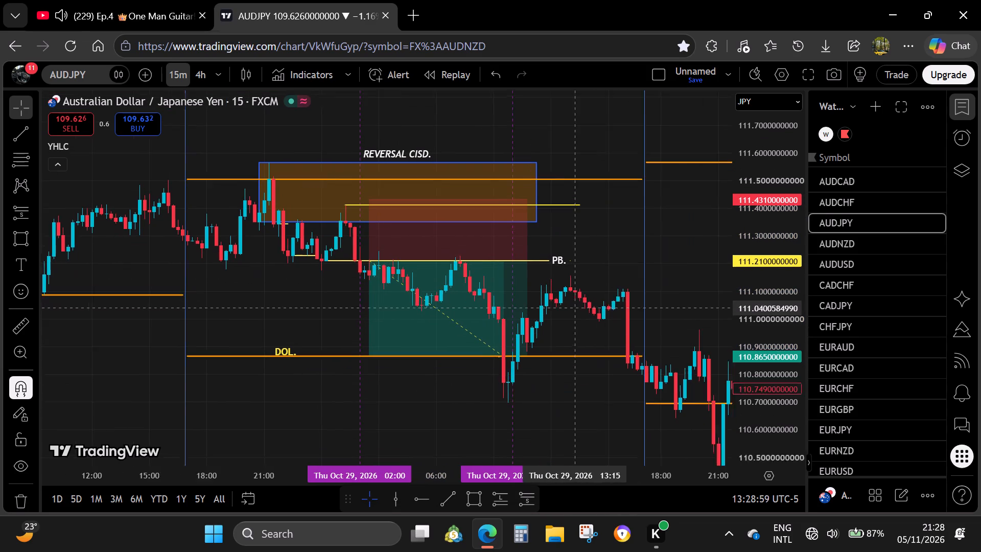
drag(569, 301, 548, 286)
drag(611, 326, 340, 236)
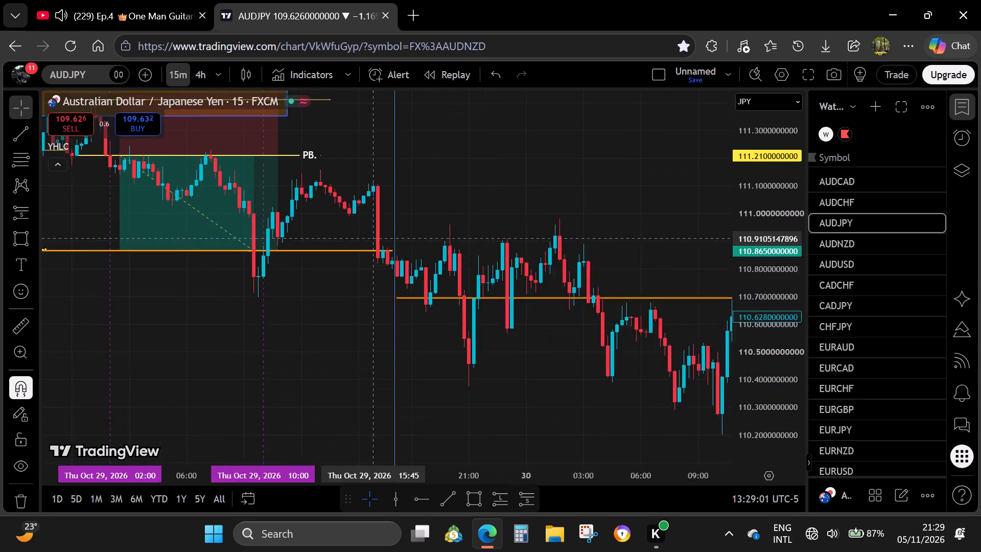
drag(340, 236, 492, 278)
scroll(494, 278, down, 8)
drag(754, 179, 753, 260)
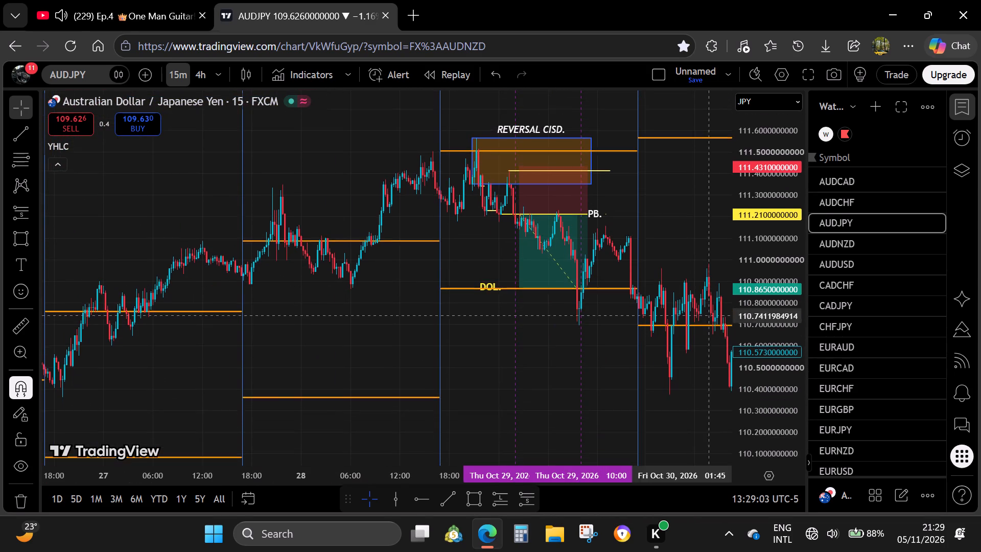
drag(698, 358, 524, 329)
drag(498, 317, 661, 347)
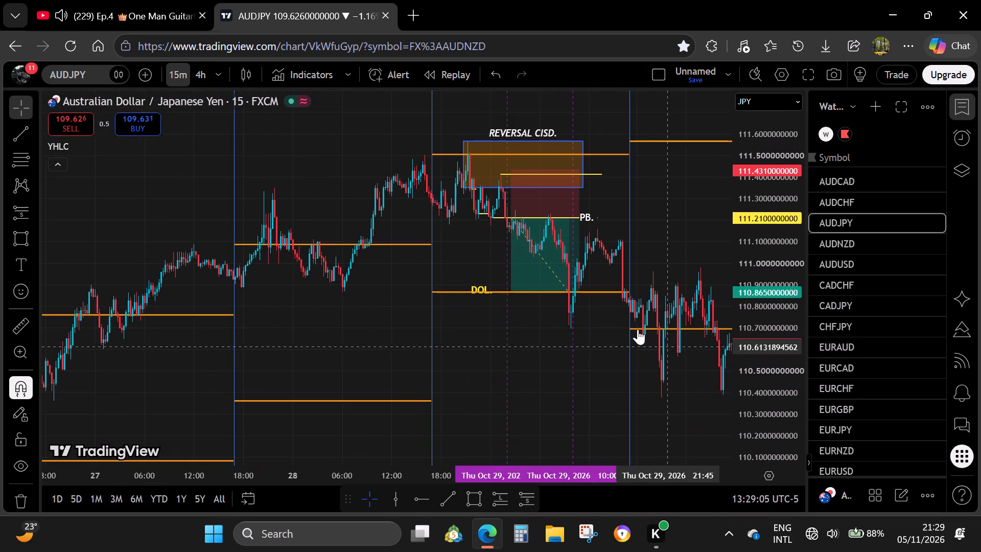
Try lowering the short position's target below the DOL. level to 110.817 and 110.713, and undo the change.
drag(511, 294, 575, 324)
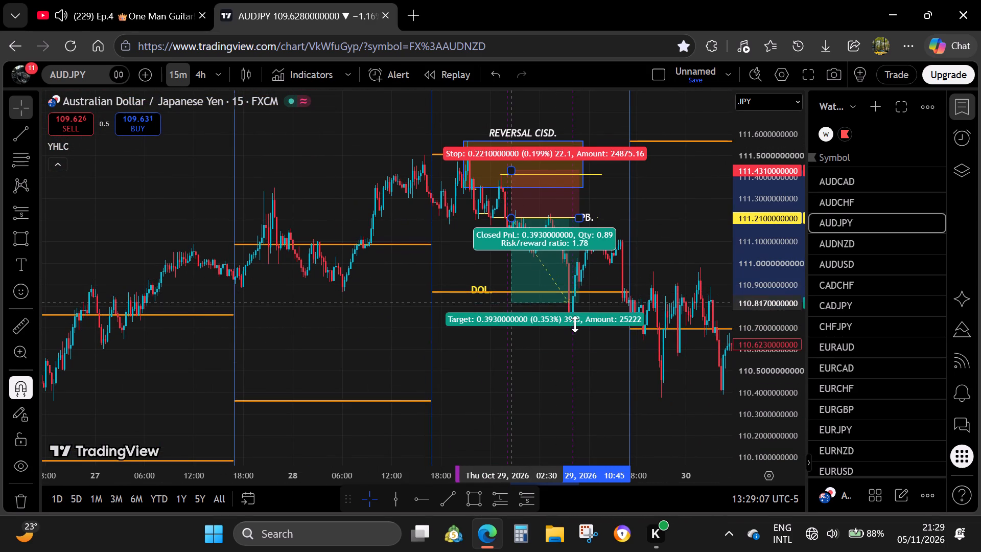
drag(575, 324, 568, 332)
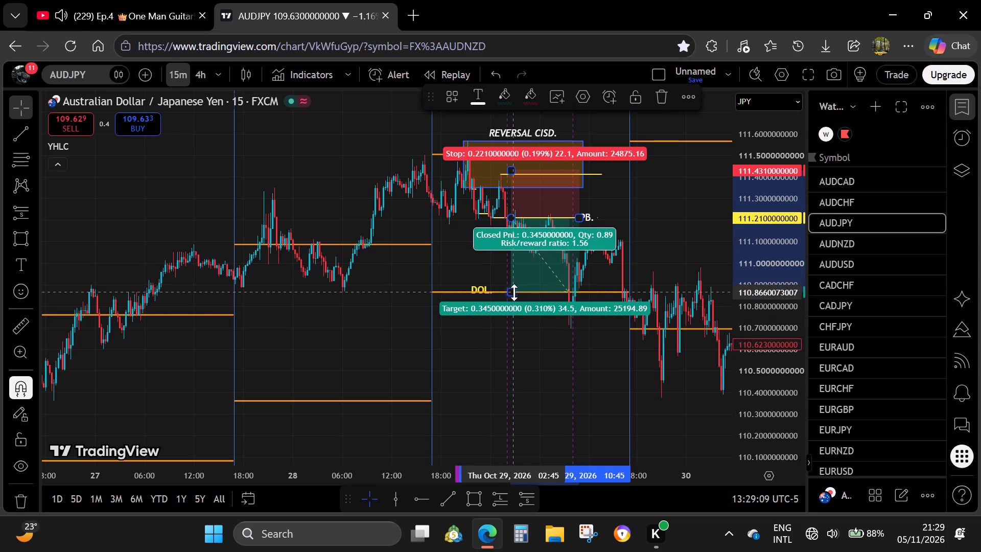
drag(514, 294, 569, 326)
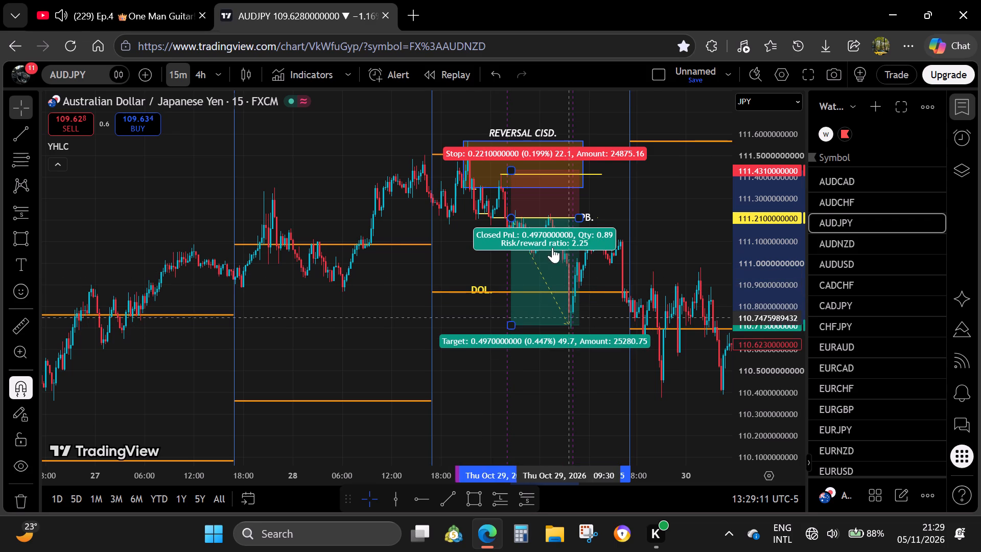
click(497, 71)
Examine the Oct 29 short setup up close and the earlier AUDJPY sessions back to Oct 22.
scroll(523, 315, up, 4)
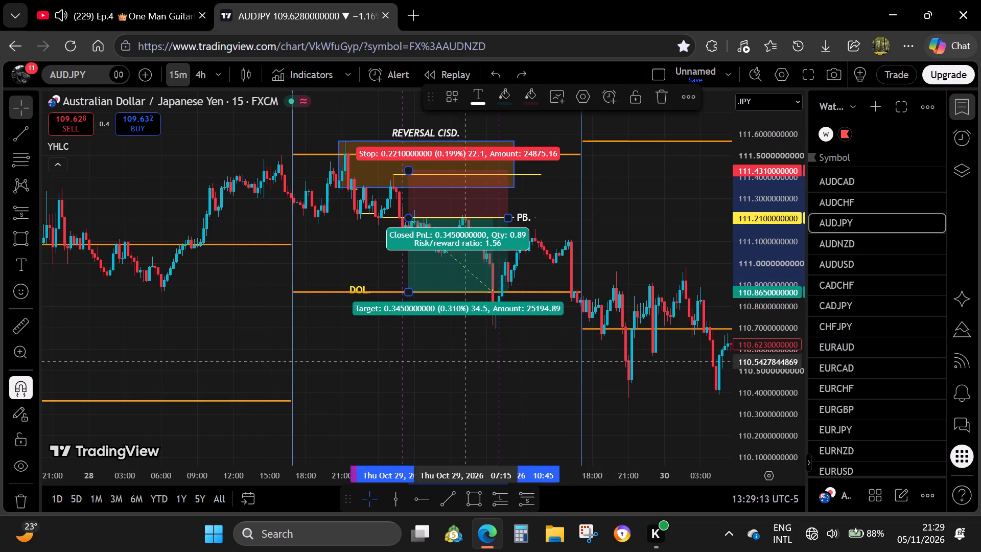
drag(357, 371, 479, 386)
scroll(482, 385, up, 2)
drag(753, 416, 681, 246)
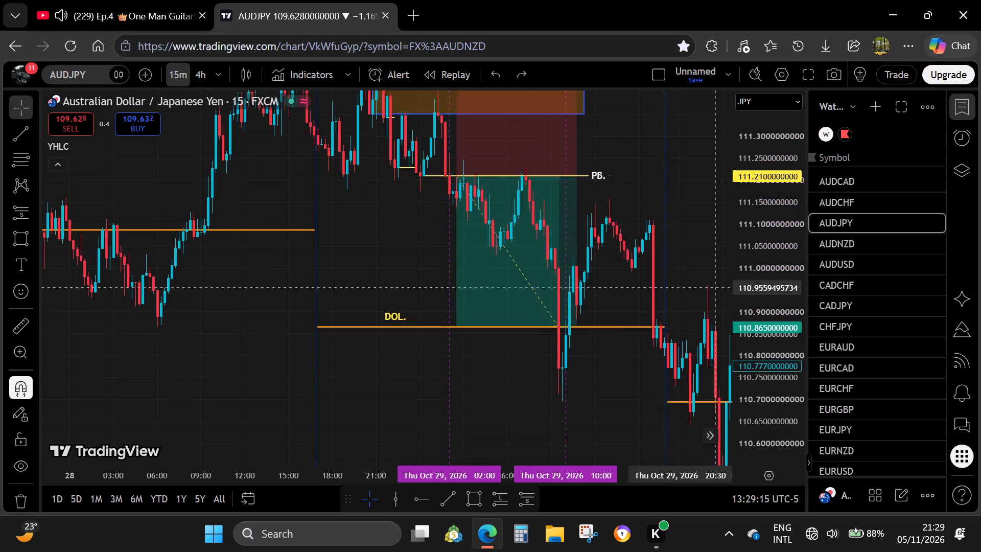
drag(681, 246, 675, 242)
click(361, 208)
drag(796, 211, 795, 225)
drag(777, 255, 758, 349)
drag(762, 223, 756, 337)
scroll(449, 238, down, 16)
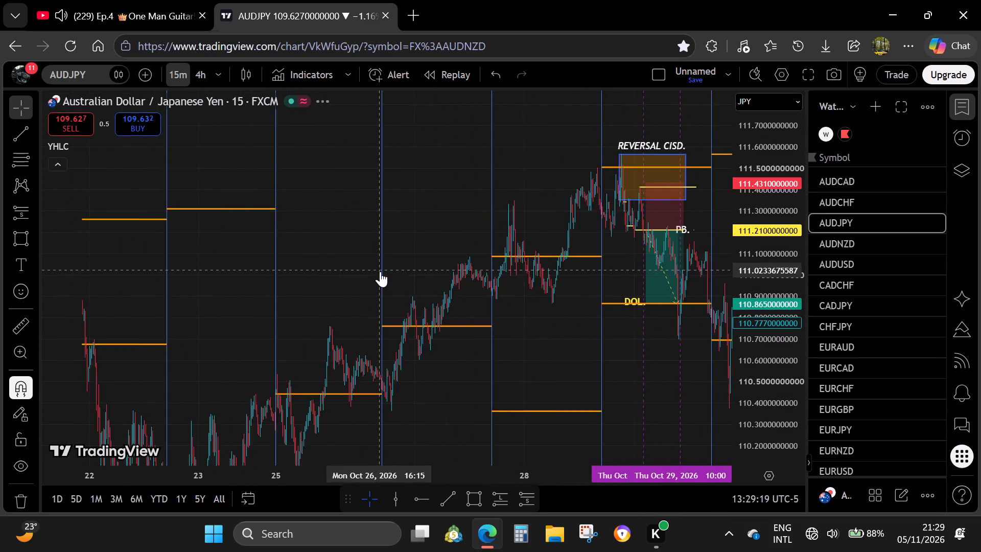
scroll(380, 271, down, 3)
Hide the watchlist to widen the chart and bring the oldest AUDJPY sessions, around Oct 22 to 25, into view.
click(952, 110)
scroll(659, 237, down, 7)
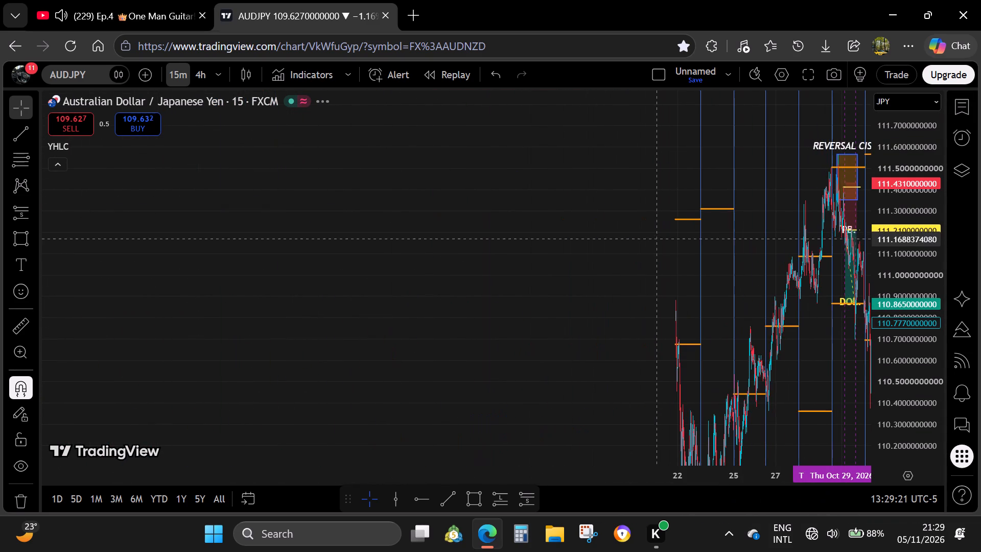
drag(912, 172, 856, 358)
drag(316, 315, 675, 272)
drag(675, 272, 197, 286)
drag(204, 287, 575, 284)
scroll(574, 302, up, 10)
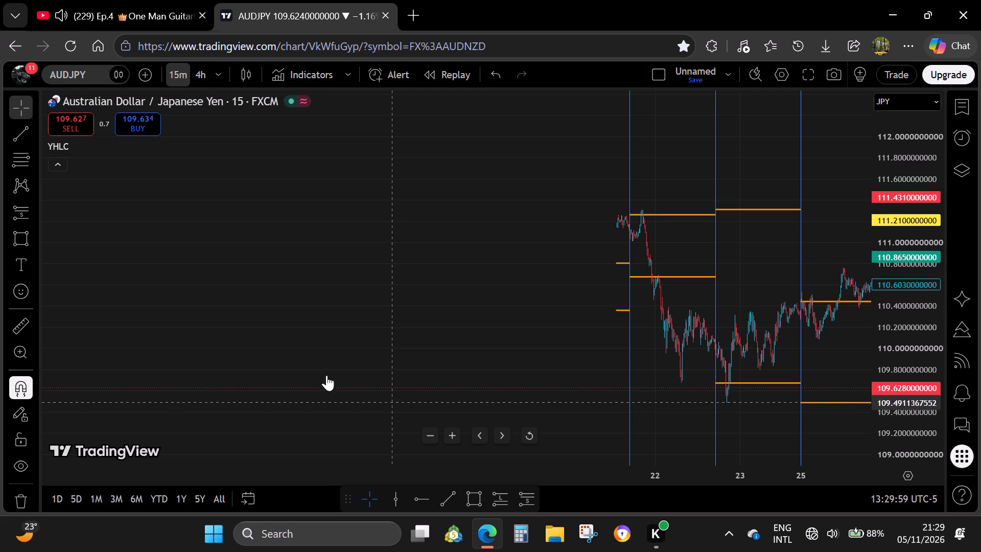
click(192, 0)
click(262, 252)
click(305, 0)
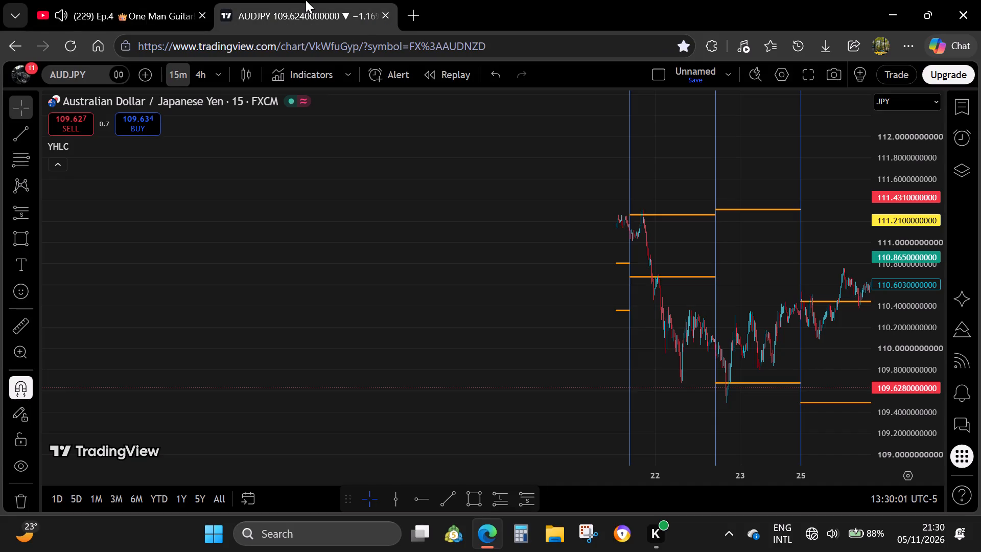
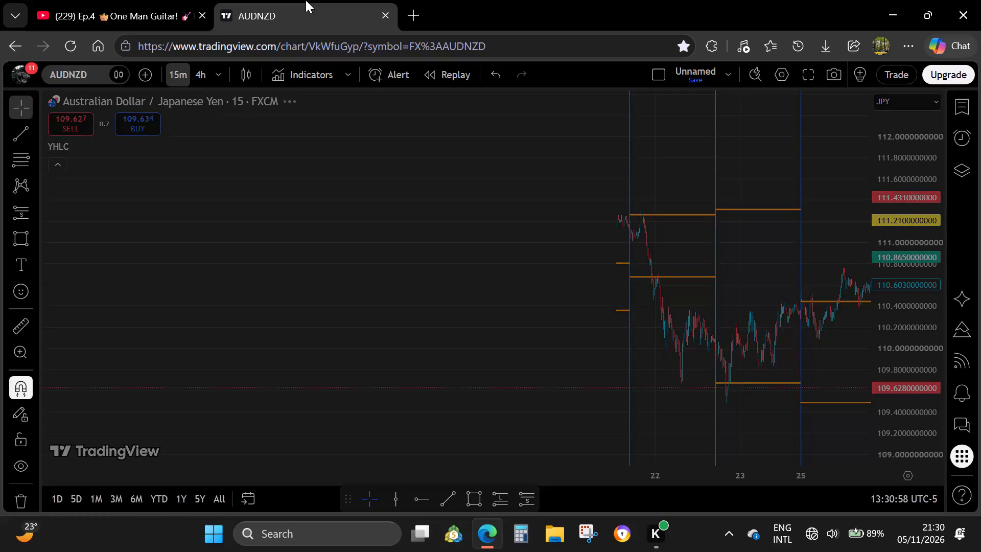
Switch to YouTube and resume playing the Ep.4 One Man Guitar video.
click(115, 0)
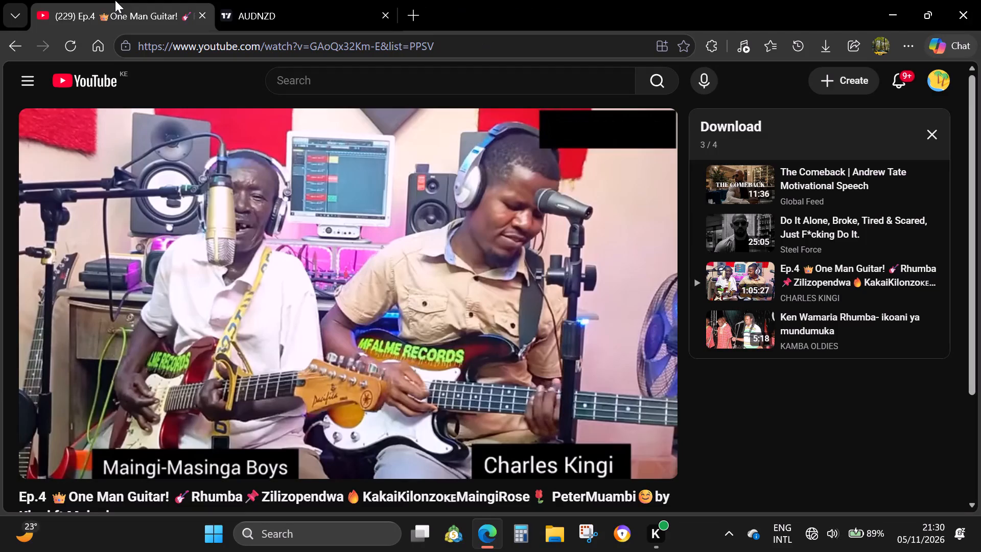
click(213, 255)
Return to TradingView and reload the AUDNZD chart page.
click(272, 0)
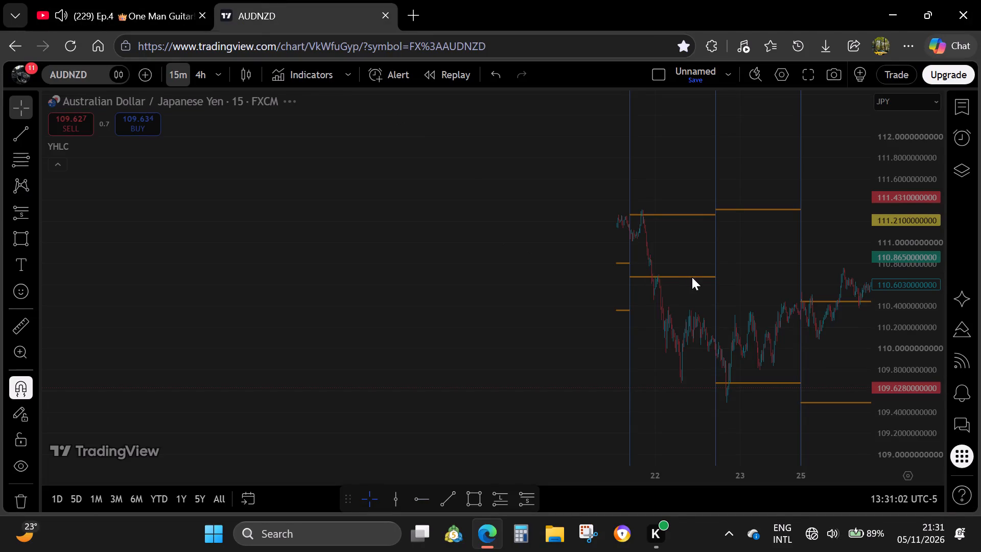
click(81, 49)
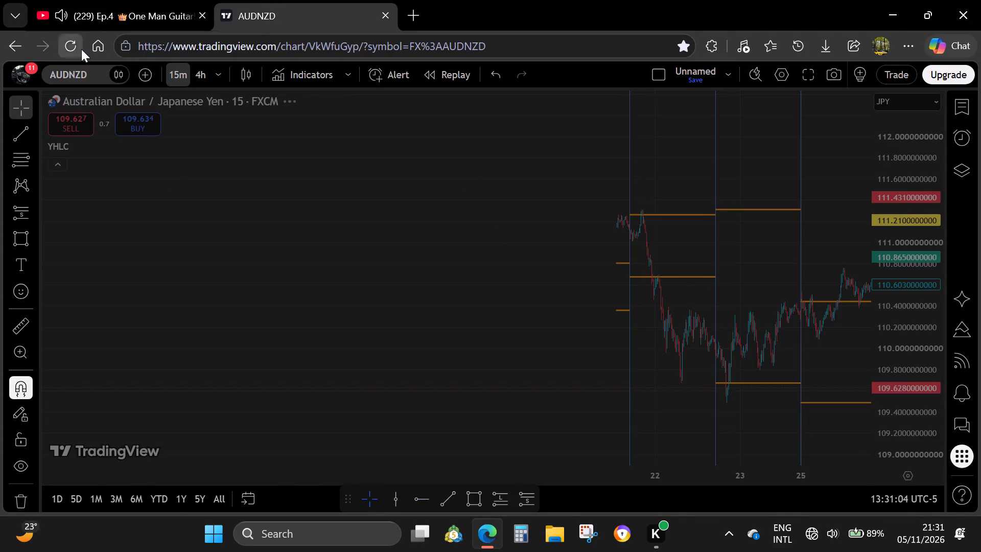
click(567, 156)
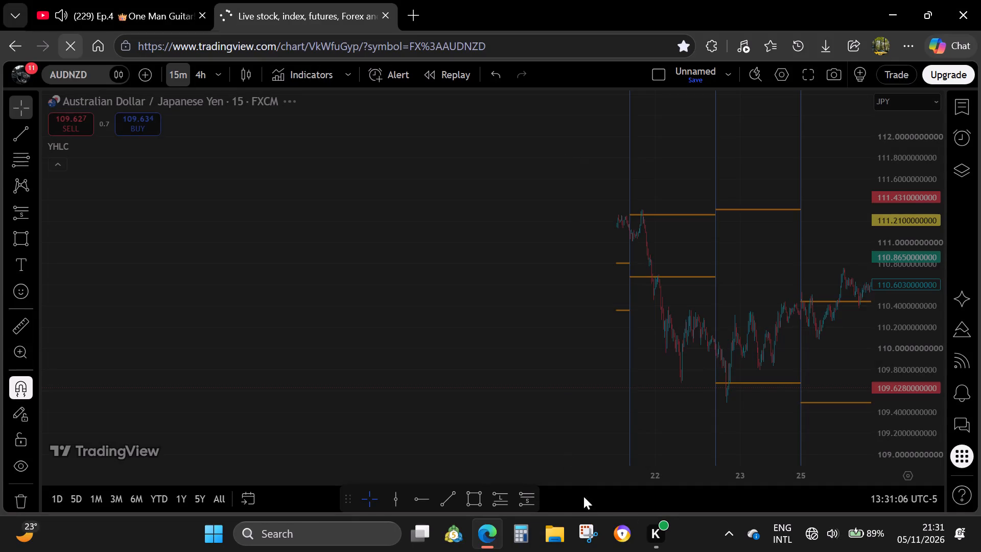
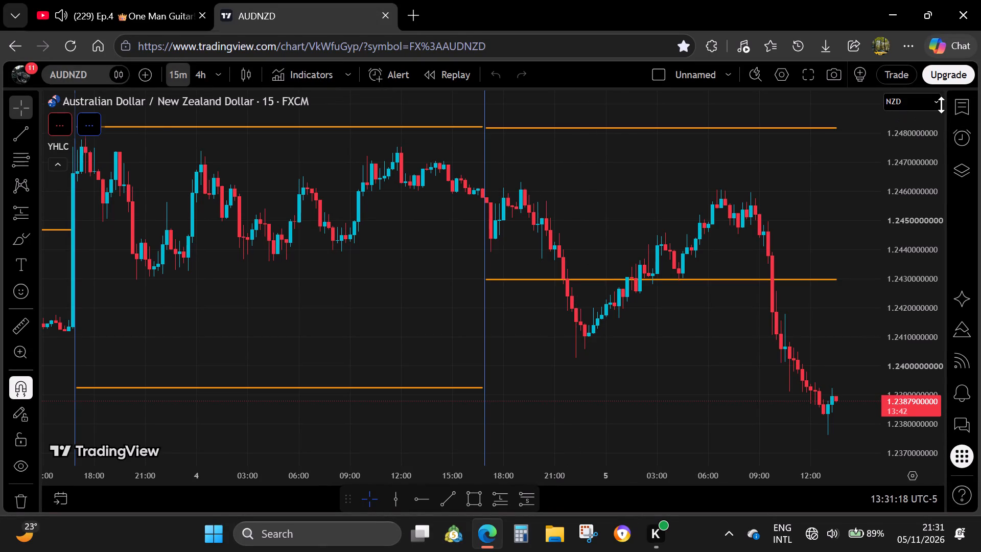
Switch the chart from AUDNZD to AUDJPY using the watchlist, and close the watchlist to widen the chart.
click(962, 117)
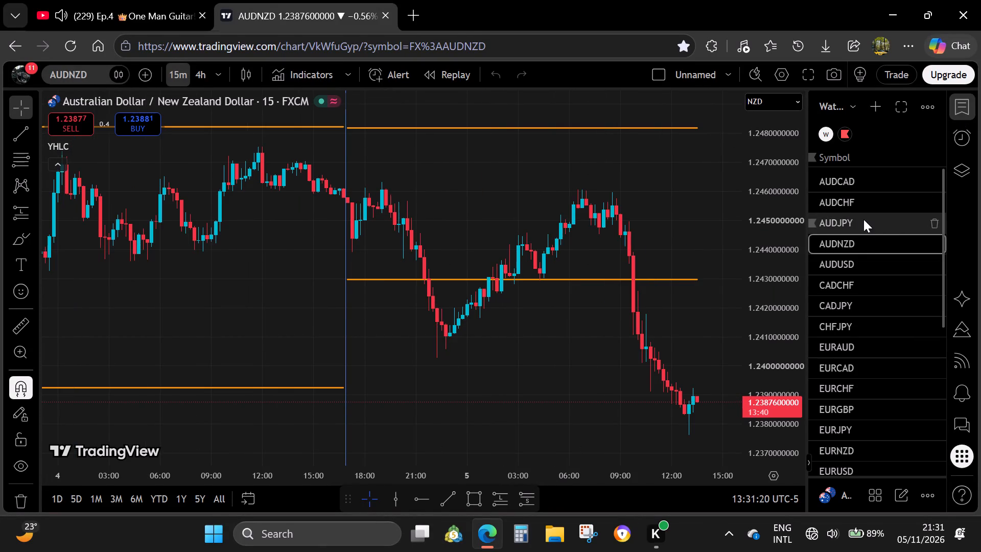
click(863, 219)
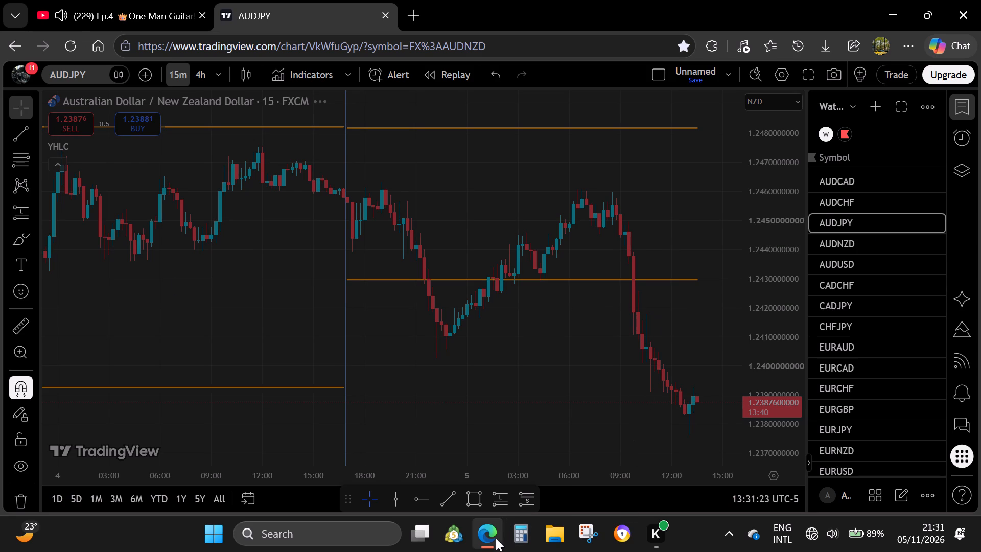
scroll(561, 261, down, 14)
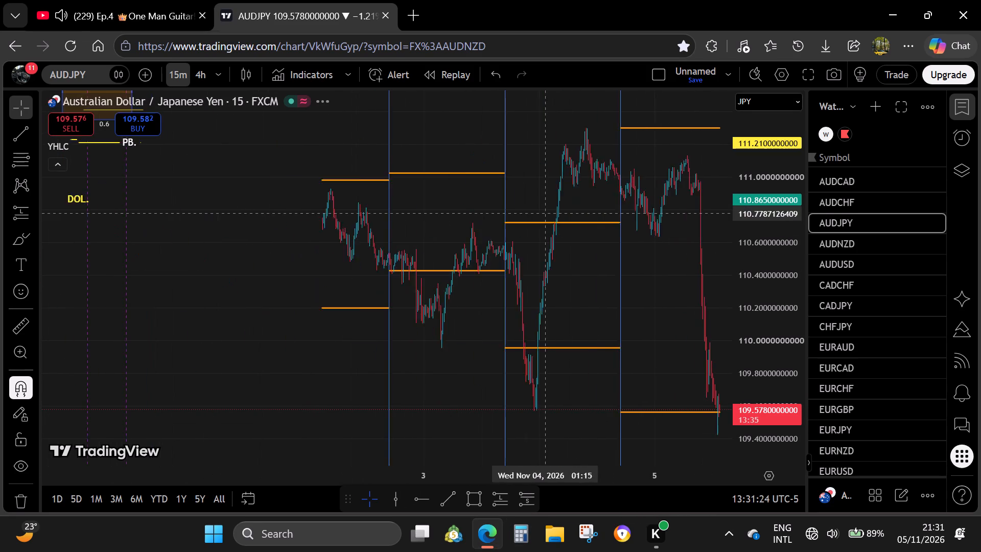
scroll(545, 214, down, 14)
drag(764, 147, 718, 348)
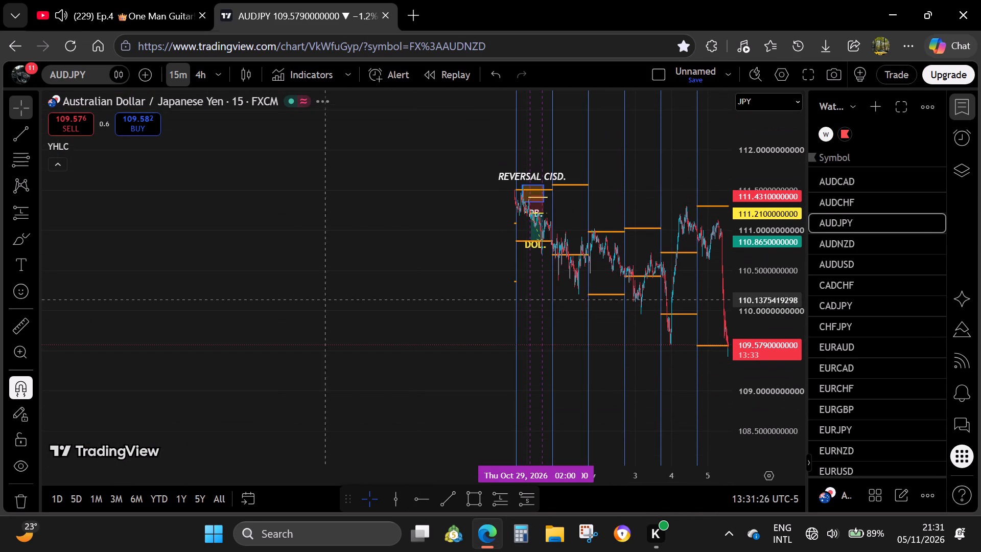
drag(281, 298, 619, 334)
click(962, 124)
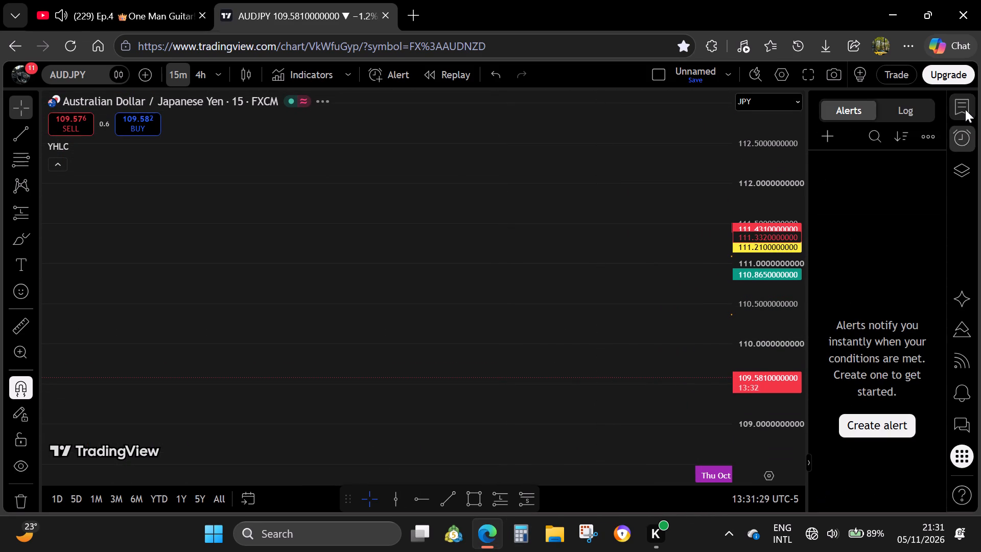
click(965, 132)
click(964, 103)
click(953, 100)
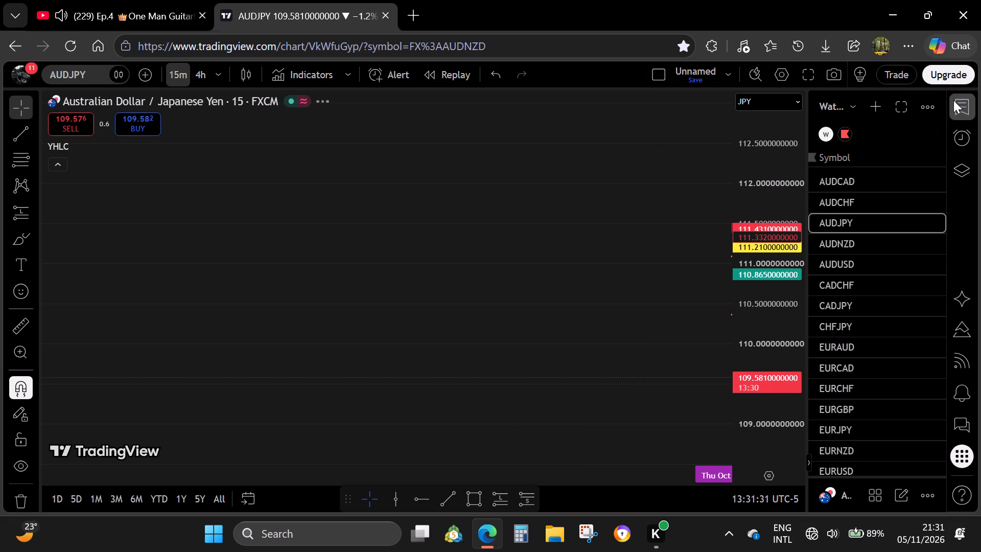
Look back through AUDJPY's 15-minute history from the marked Oct 29, 2026 setup to the earliest candles around Oct 11.
drag(347, 211, 158, 219)
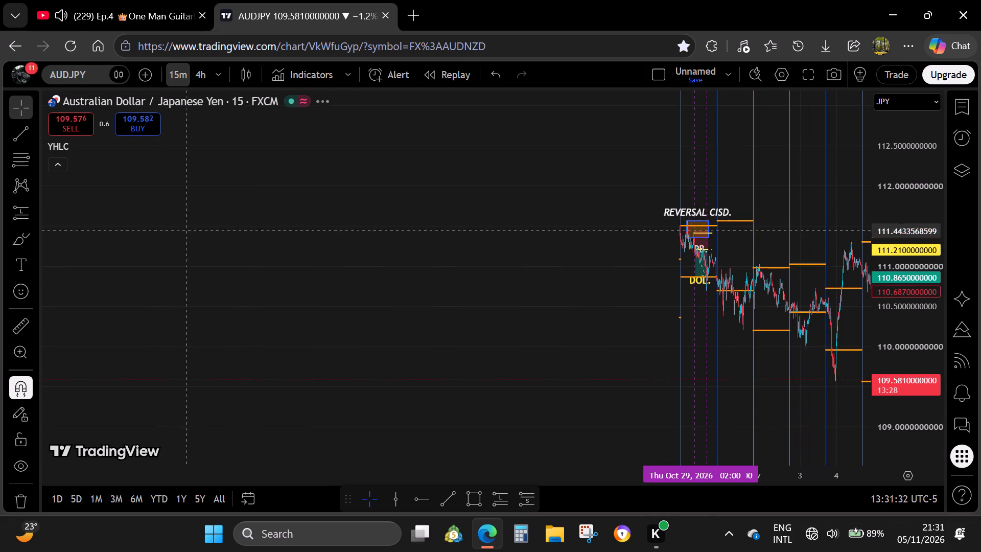
scroll(348, 279, up, 10)
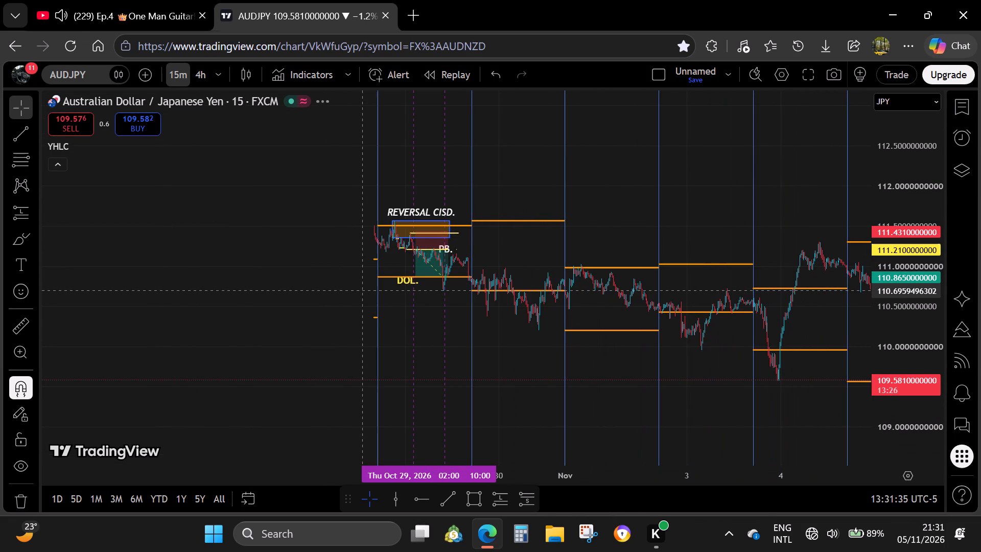
drag(97, 301, 742, 254)
scroll(678, 285, down, 7)
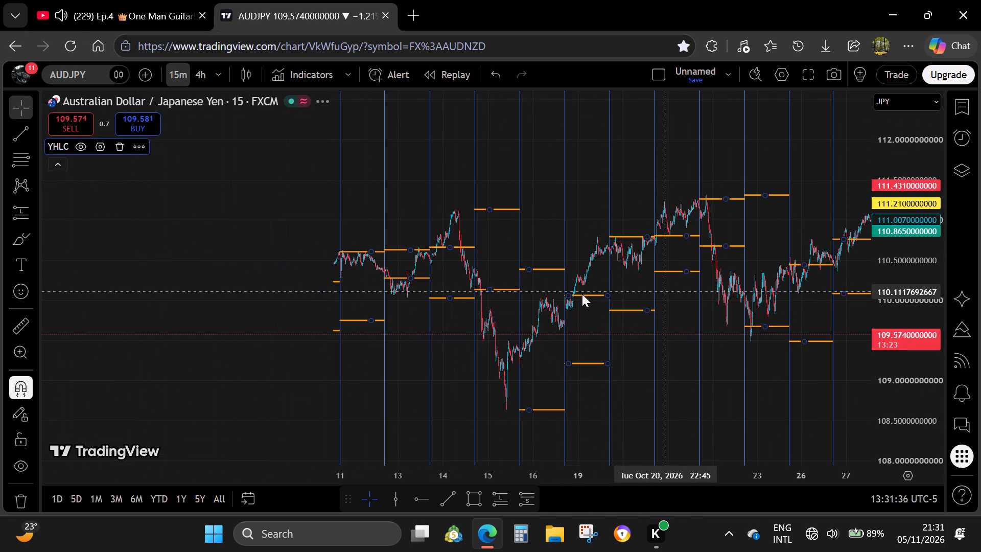
drag(232, 298, 888, 308)
drag(697, 312, 643, 300)
scroll(548, 300, up, 5)
scroll(634, 294, up, 5)
scroll(659, 302, down, 7)
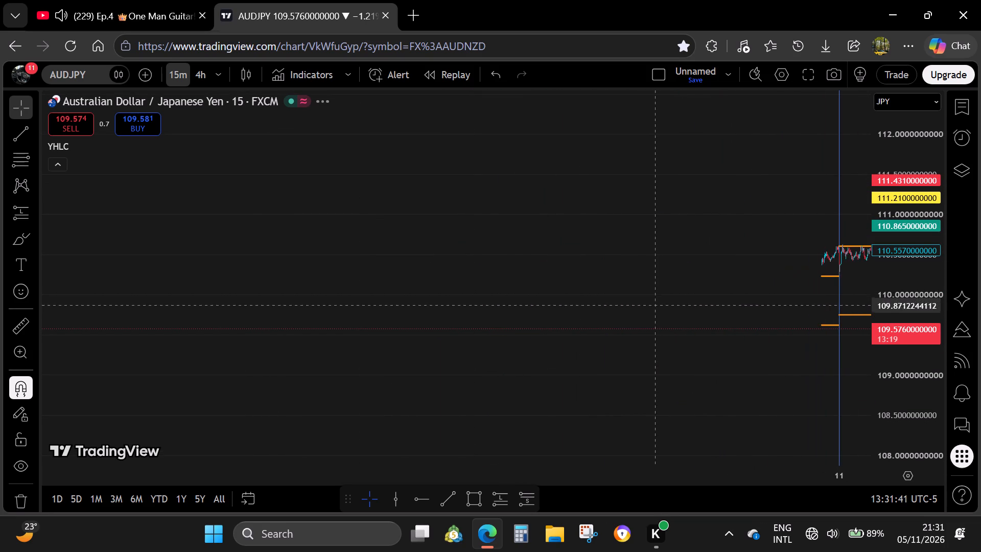
Examine AUDJPY's 15-minute price action from Oct 11 to Oct 22 against the daily YHLC levels.
drag(690, 278, 432, 296)
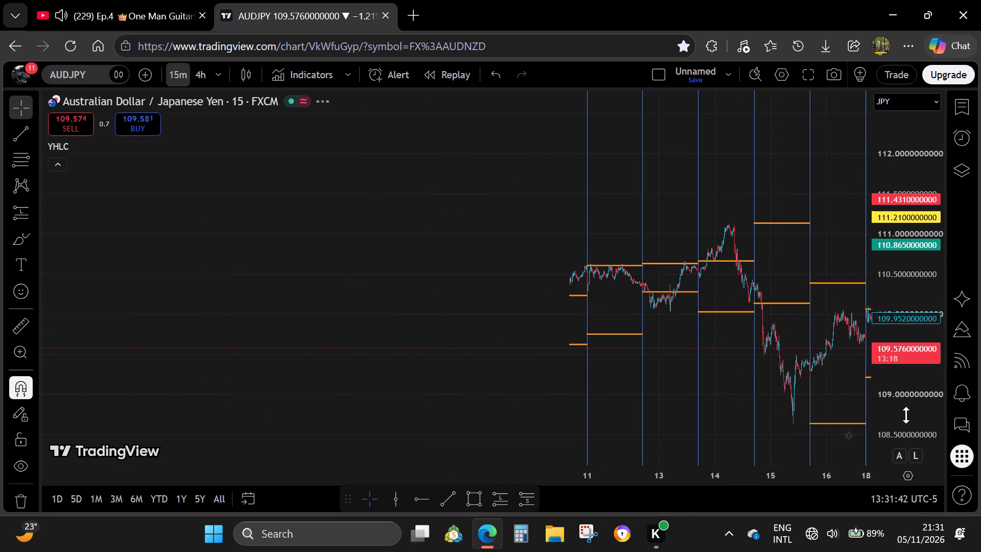
drag(906, 416, 730, 220)
drag(558, 311, 635, 258)
scroll(635, 258, up, 7)
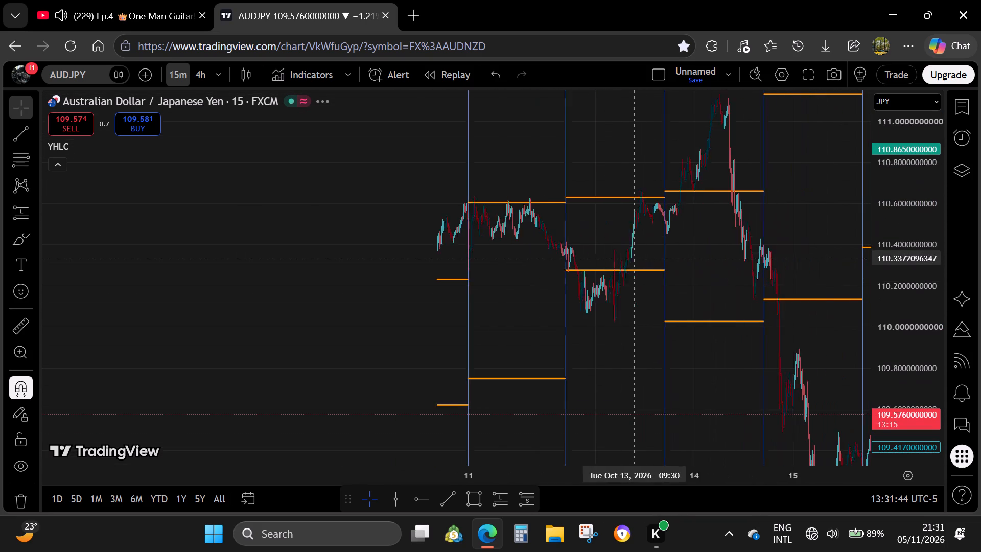
scroll(635, 258, up, 5)
scroll(479, 229, down, 7)
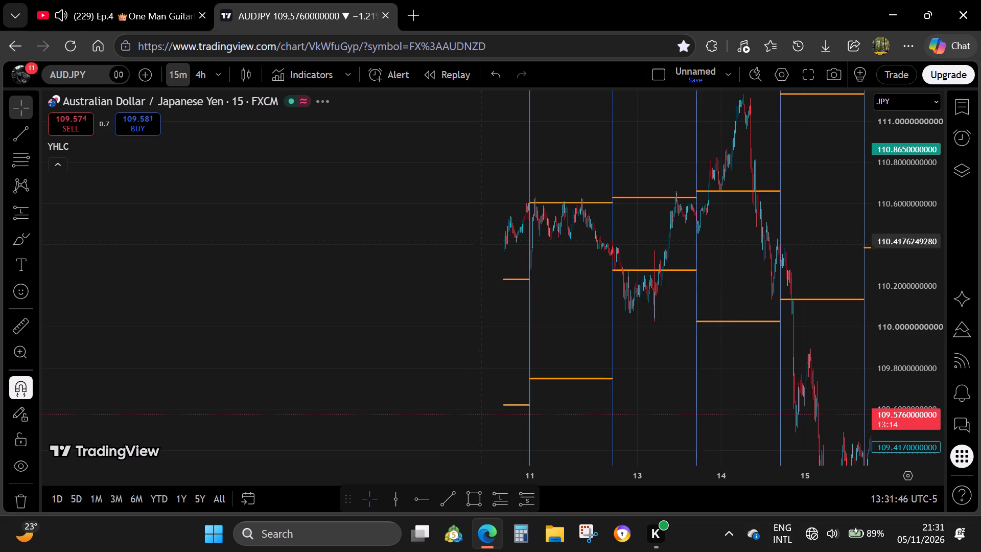
scroll(481, 242, down, 7)
scroll(490, 230, up, 5)
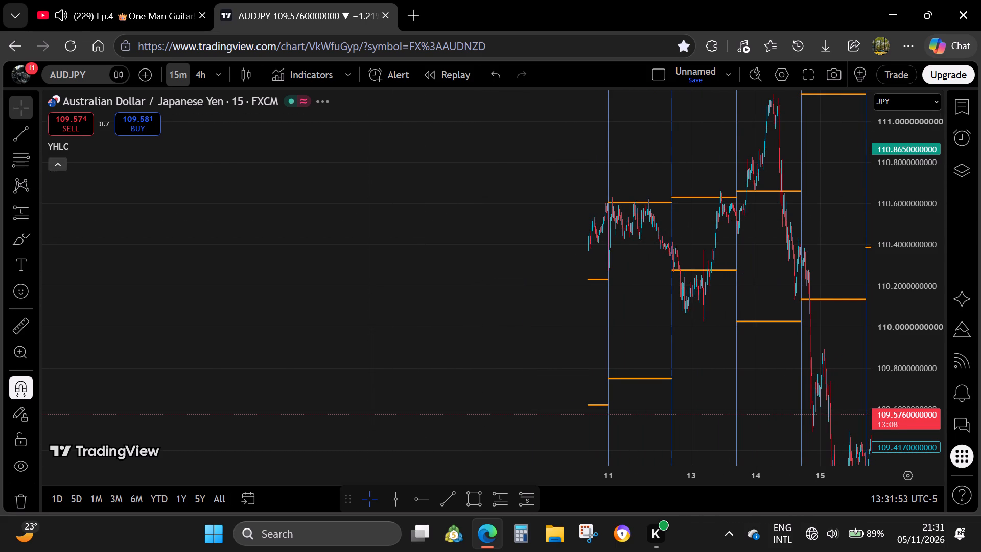
scroll(716, 255, up, 10)
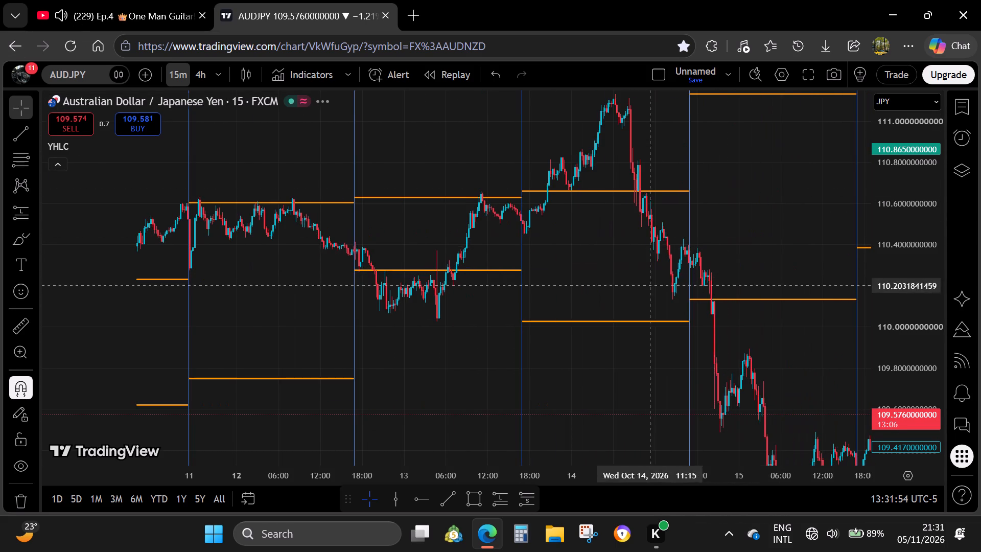
scroll(554, 291, down, 6)
drag(709, 401, 538, 209)
drag(897, 135, 901, 171)
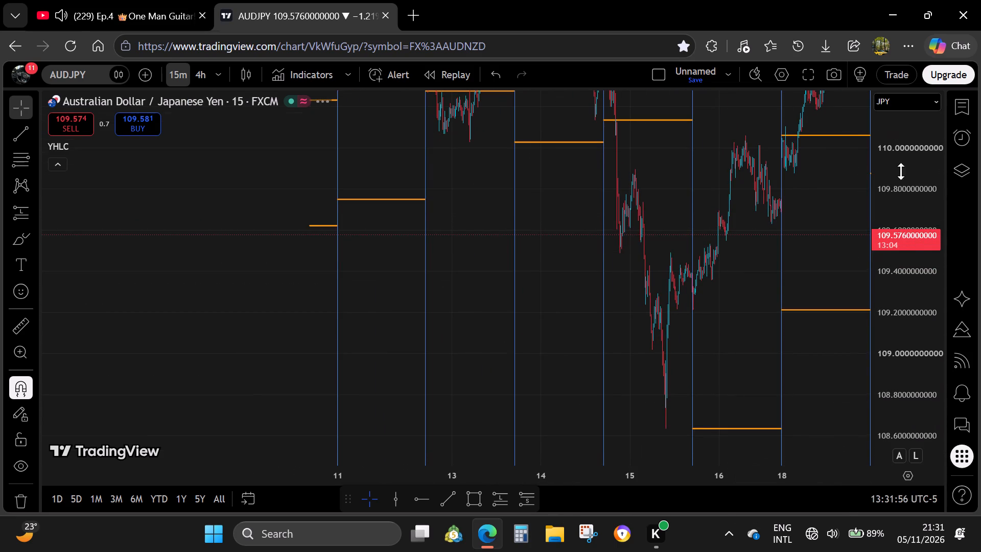
drag(901, 171, 872, 333)
drag(738, 291, 428, 391)
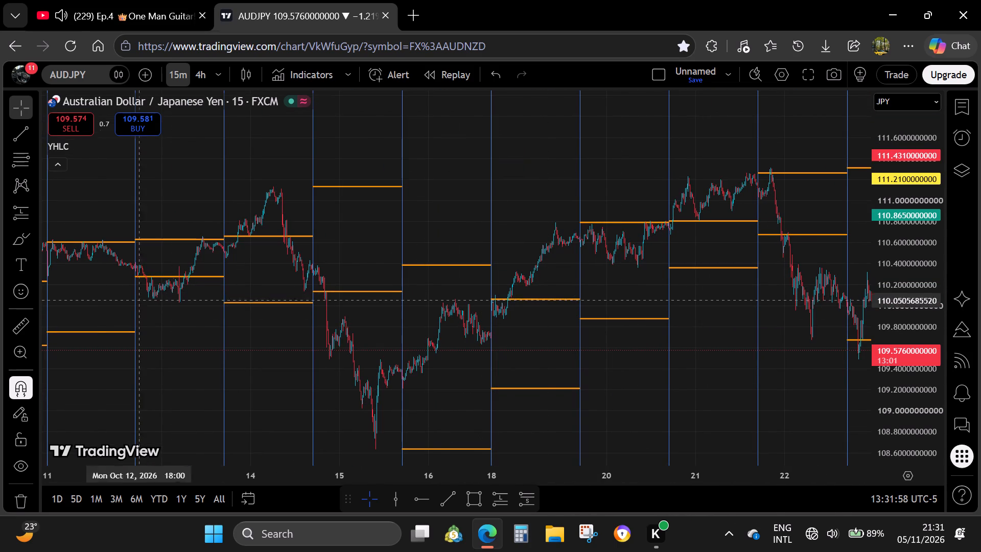
Examine AUDJPY's price action again from Oct 11 up to Oct 28, checking each day against its YHLC levels for setups.
drag(195, 303, 748, 297)
drag(524, 294, 756, 289)
scroll(755, 295, up, 3)
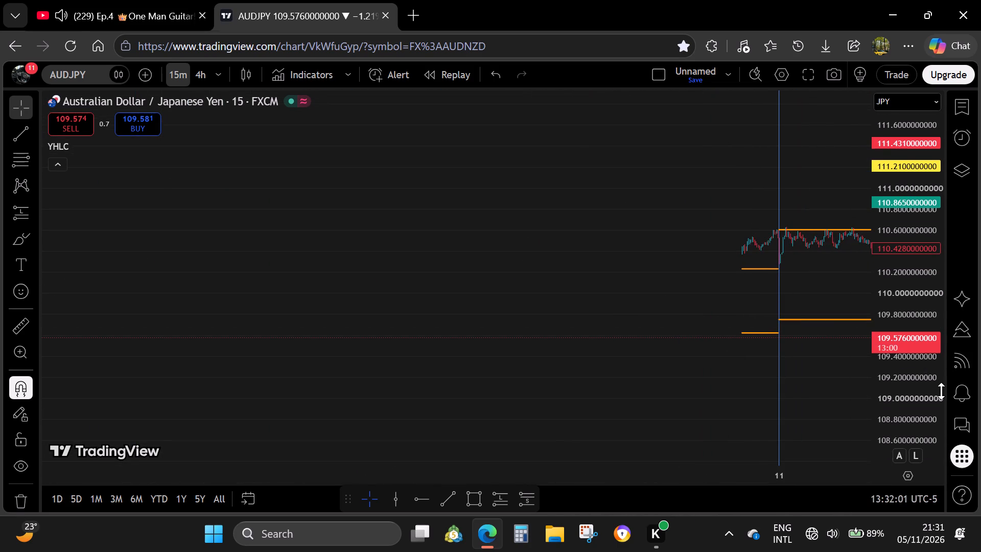
drag(936, 385, 870, 222)
drag(811, 248, 277, 277)
drag(601, 322, 21, 197)
drag(738, 265, 733, 363)
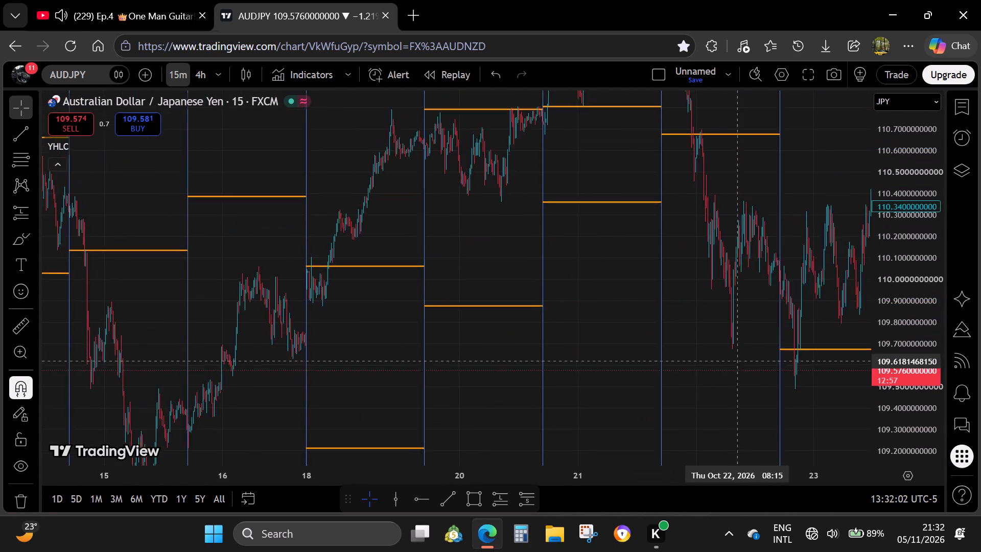
drag(686, 309, 246, 307)
drag(900, 145, 842, 393)
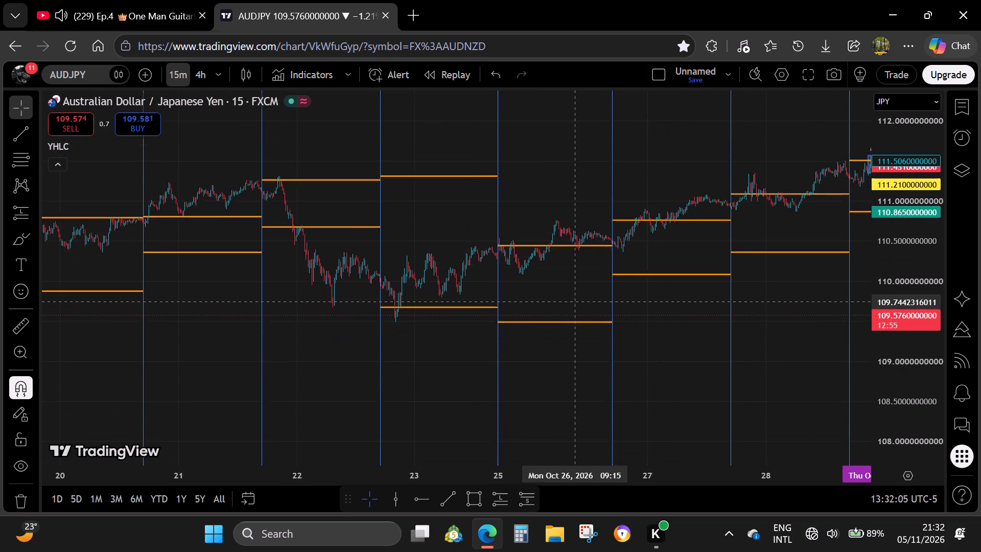
scroll(575, 302, down, 14)
drag(225, 316, 756, 283)
drag(626, 279, 203, 286)
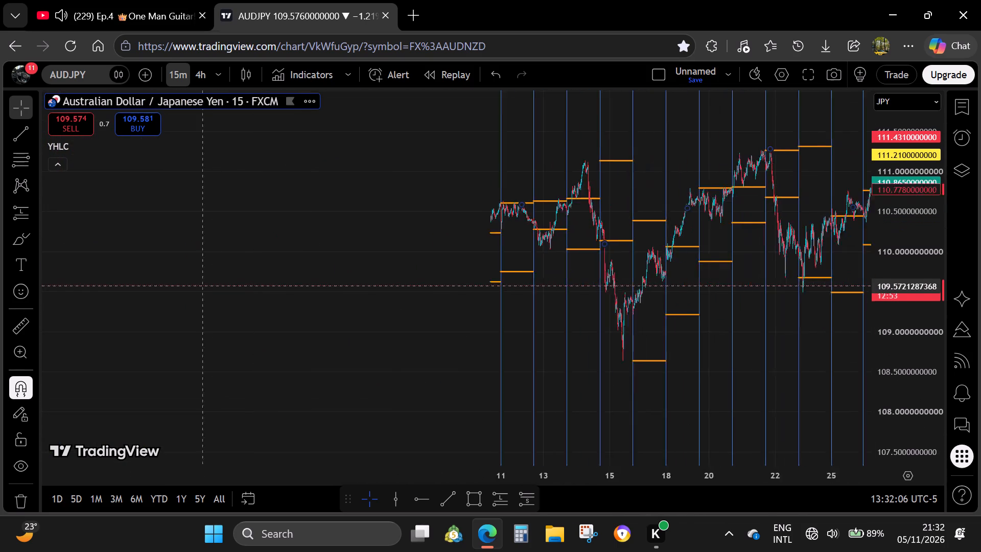
drag(203, 286, 482, 298)
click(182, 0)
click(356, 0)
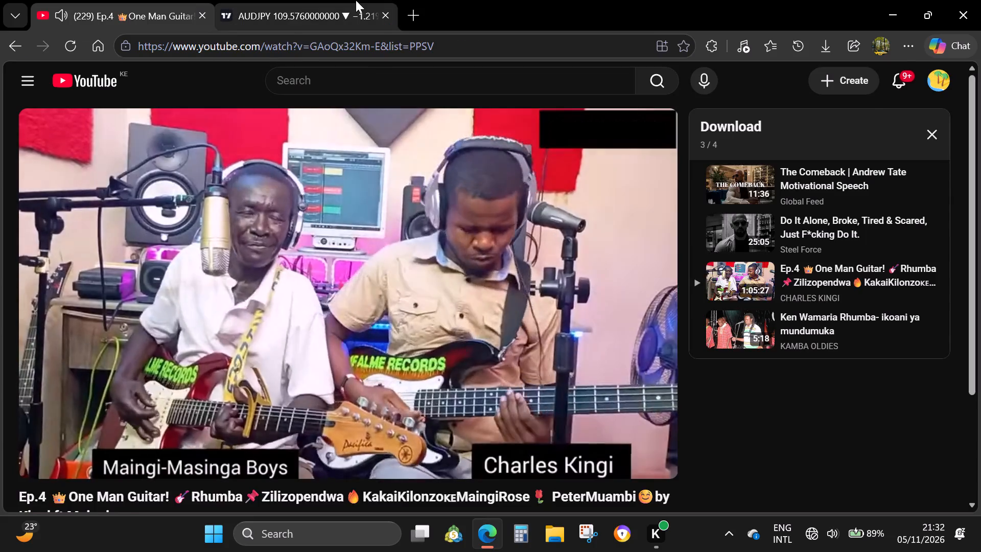